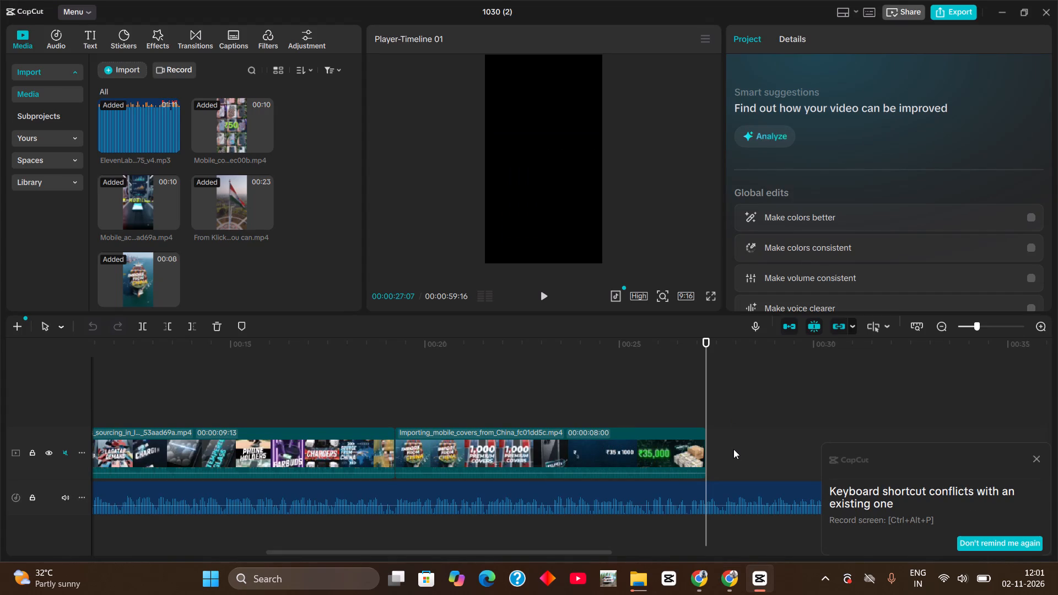
left_click_drag(733, 449, 733, 445)
Dismiss the keyboard shortcut conflict notification for good.
left_click(1037, 459)
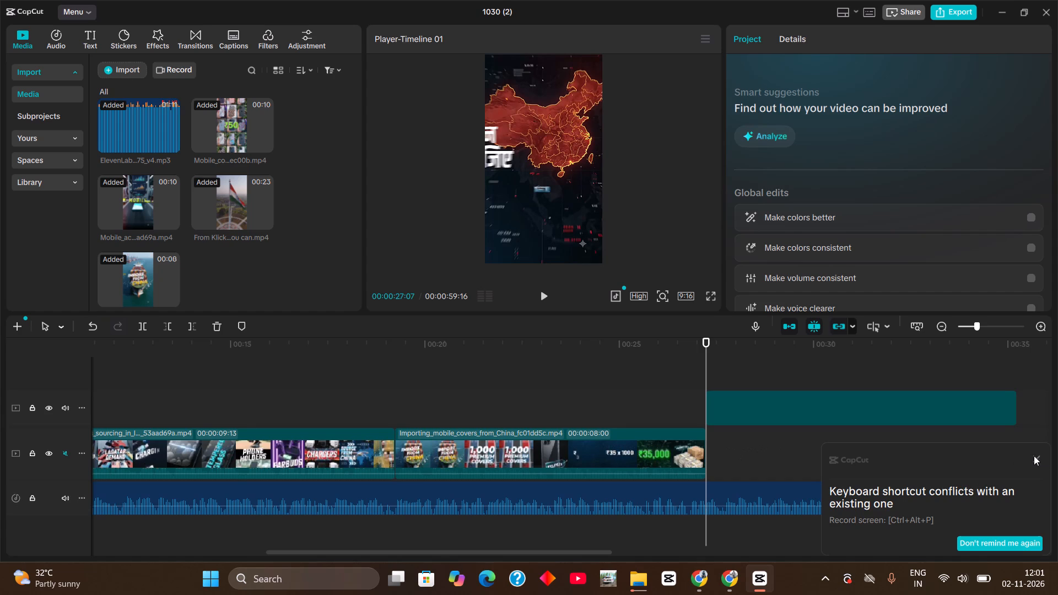
left_click(1033, 456)
left_click(972, 546)
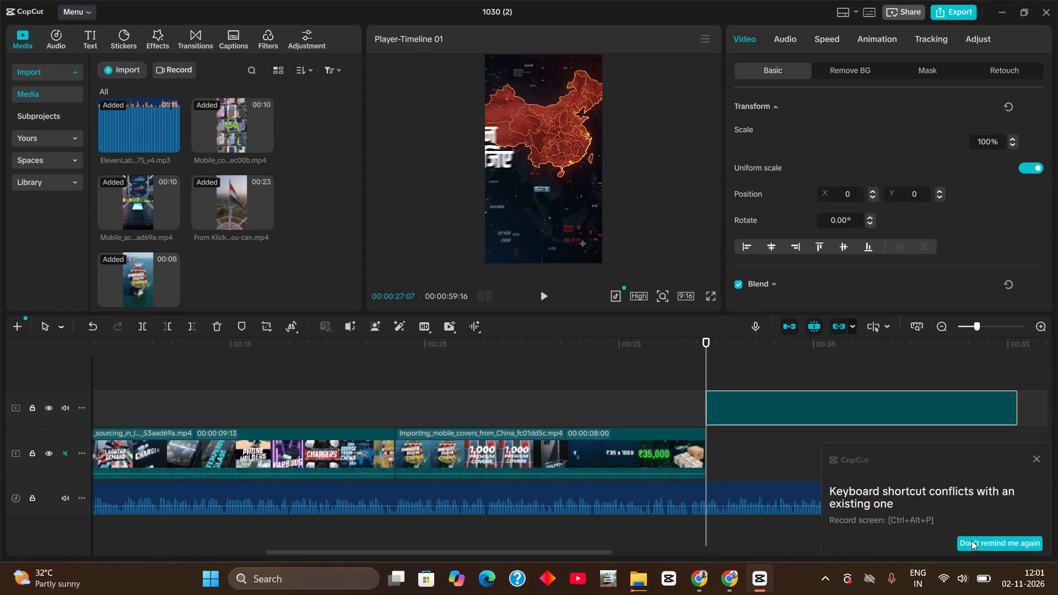
double_click(973, 543)
left_click(986, 547)
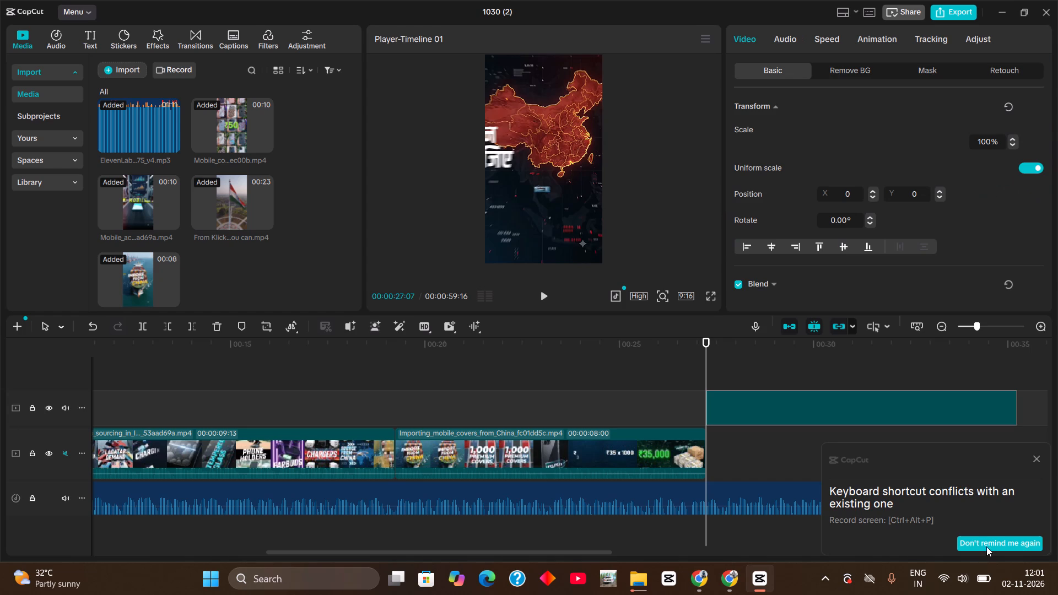
Move the new ef9713a8 clip onto the main video track directly after the fc01dd5c clip, with EditPilot cleared from the timeline area.
left_click_drag(734, 404, 731, 455)
left_click(731, 455)
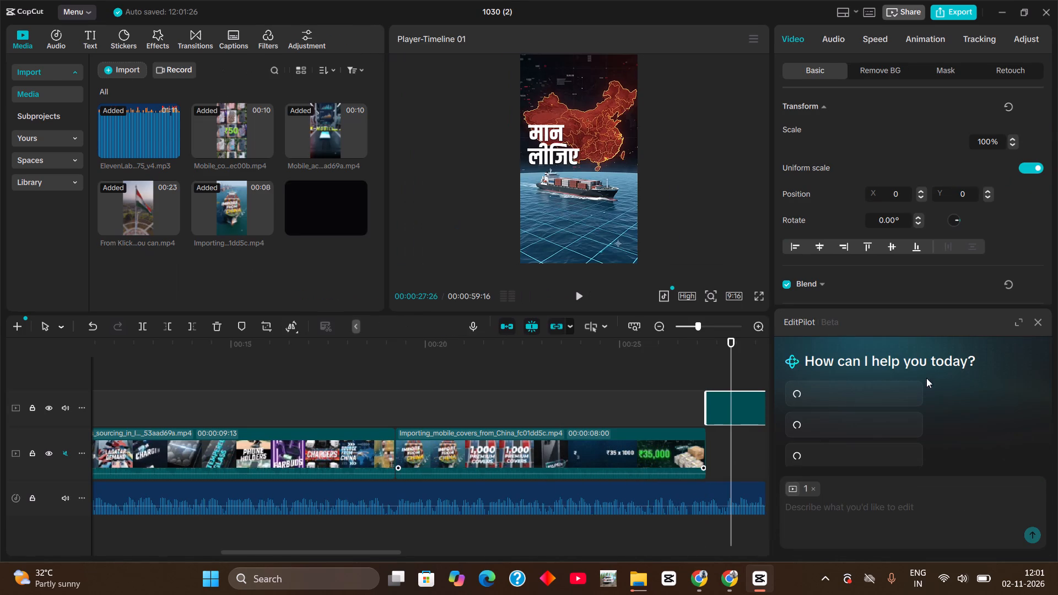
left_click(1041, 322)
left_click(1041, 322)
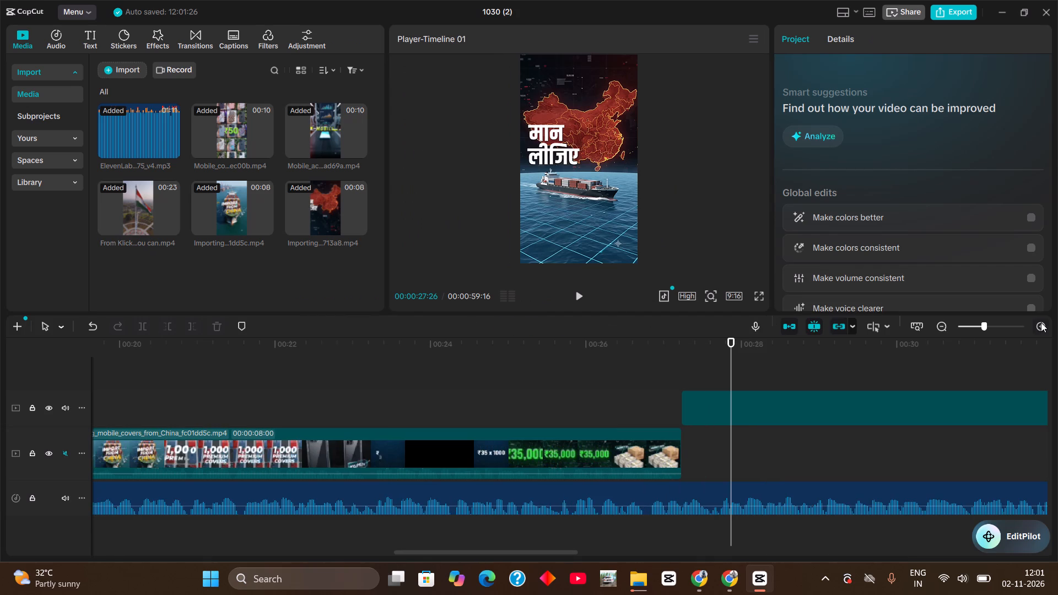
left_click_drag(1018, 533, 284, 0)
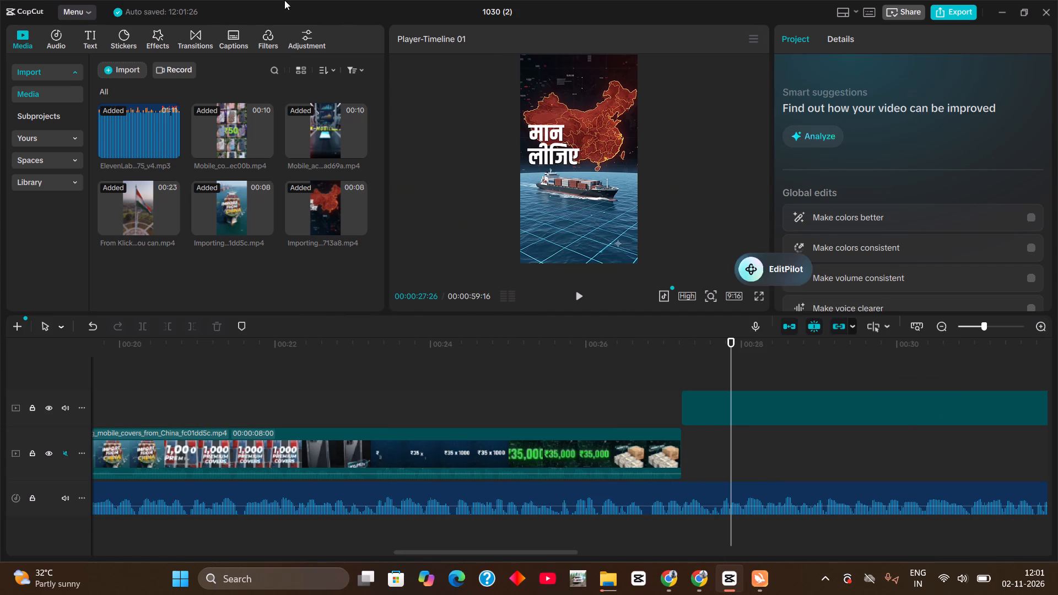
left_click_drag(284, 0, 457, 8)
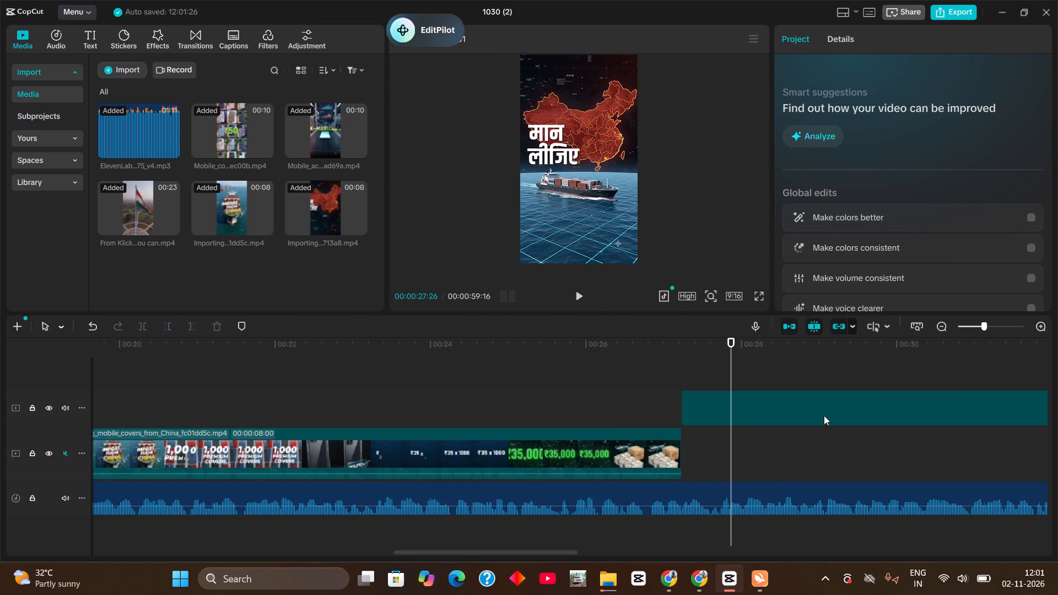
left_click_drag(779, 410, 777, 457)
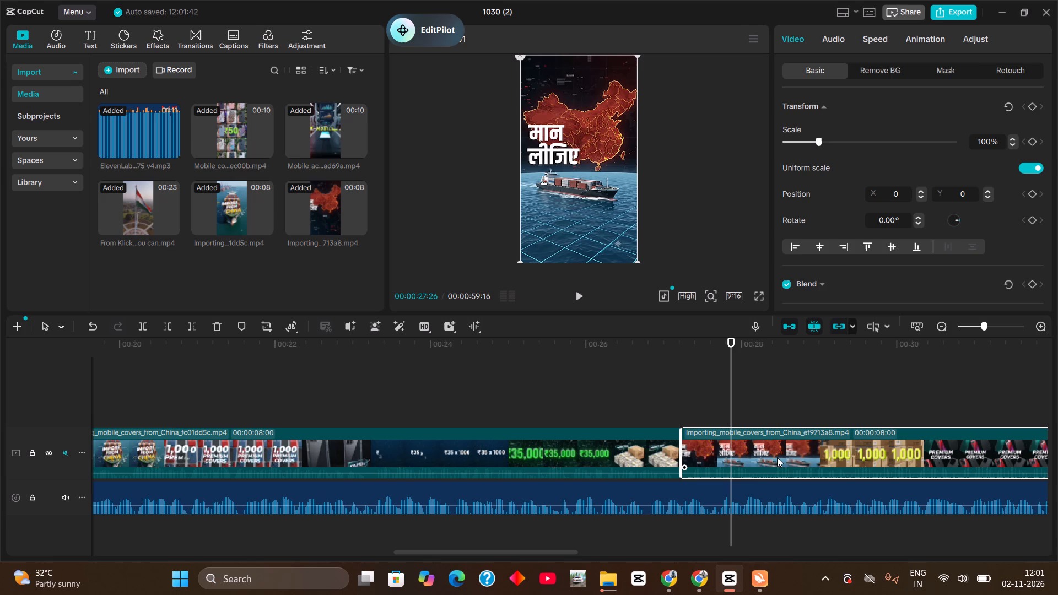
Play the timeline from about 00:00:26:16 to review the transition into the new ef9713a8 clip.
left_click(615, 351)
double_click(627, 401)
key("space")
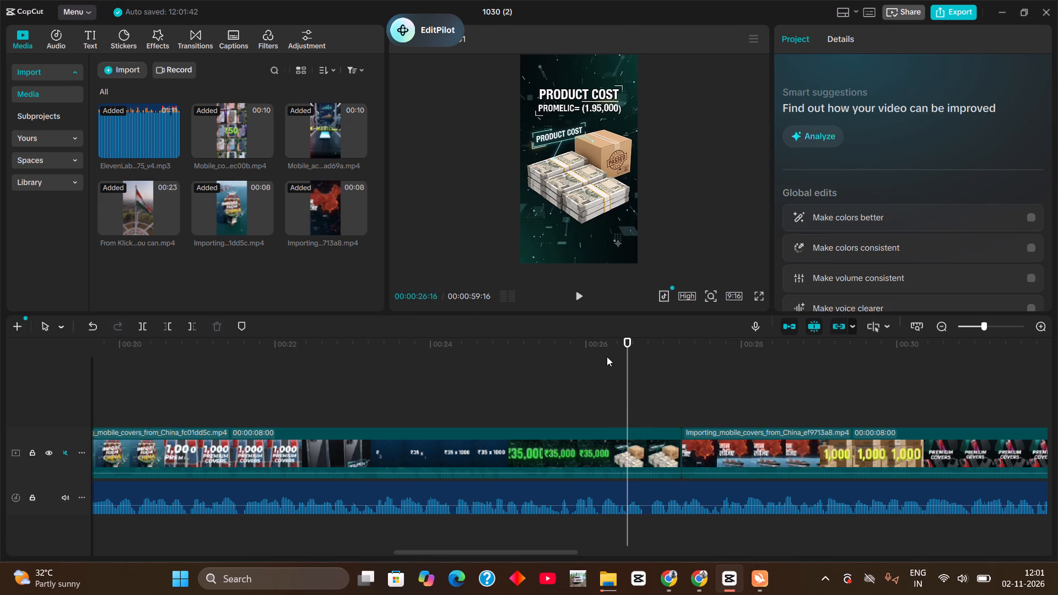
key("space")
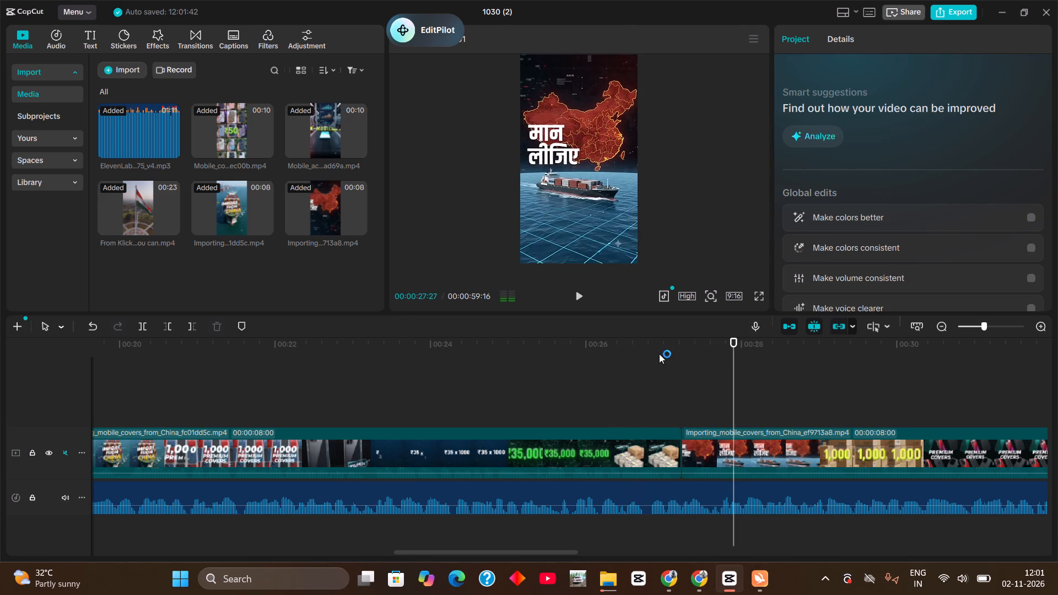
Replay the start of the ef9713a8 clip and compare it with the fc01dd5c clip around 00:00:21:04.
left_click(659, 354)
left_click_drag(659, 354, 682, 363)
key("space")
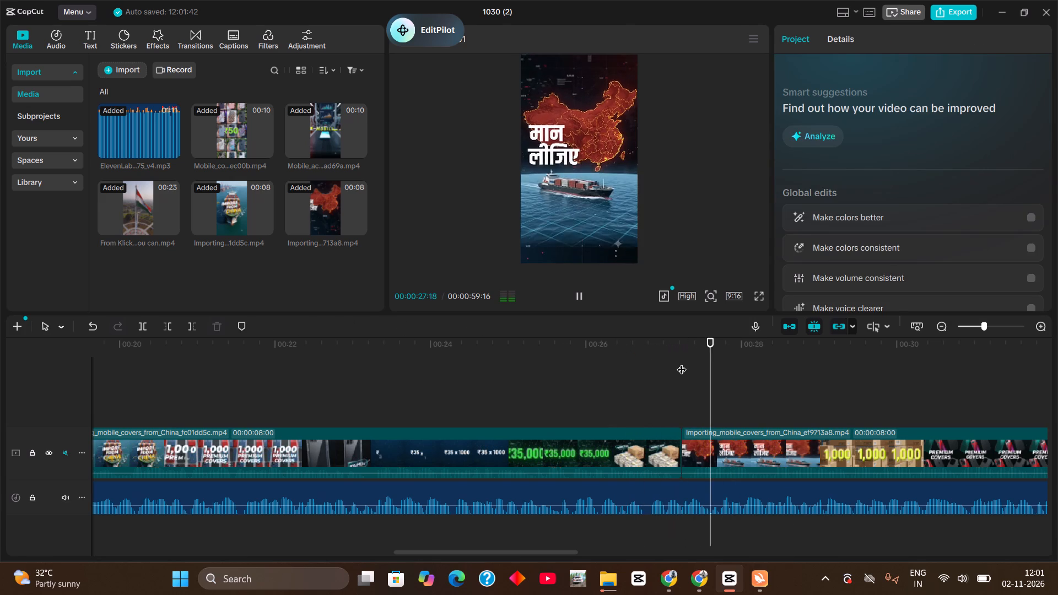
left_click_drag(682, 363, 403, 371)
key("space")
left_click_drag(349, 349, 267, 405)
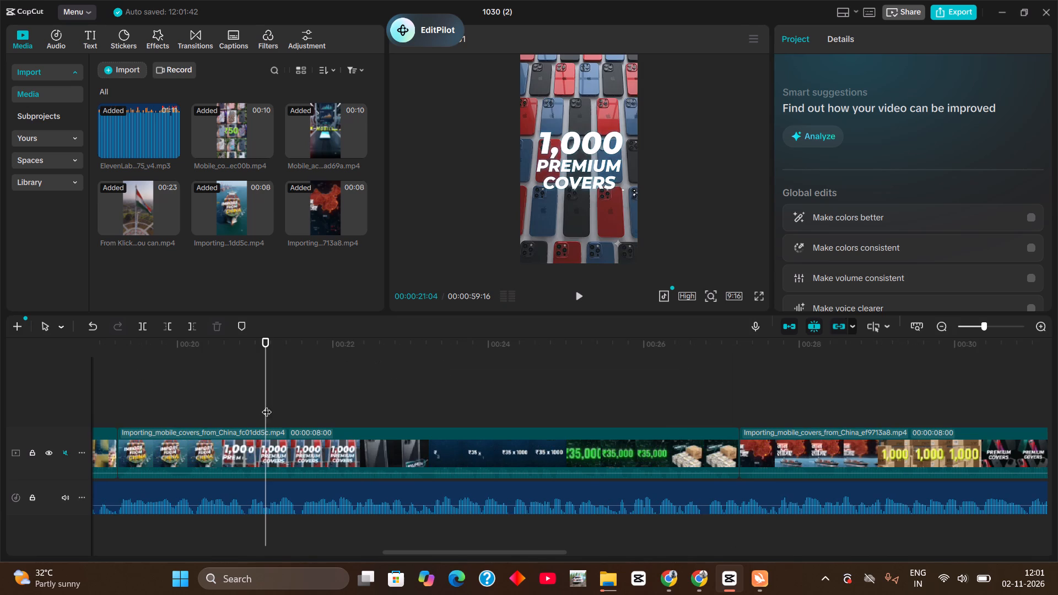
Delete the Importing_mobile_covers_from_China_fc01dd5c.mp4 clip from the main video track so the ef9713a8 clip closes the gap.
double_click(298, 457)
key("BackSpace")
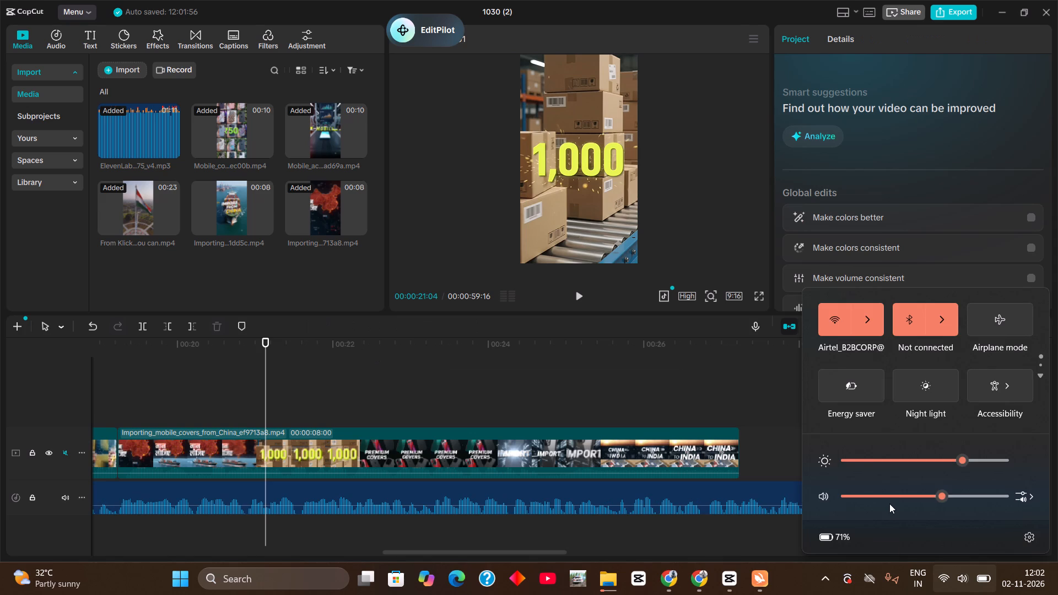
Lower the Windows system volume to a little over a third of the slider.
left_click(902, 493)
Play the timeline from about 00:00:18:17 to review the cut into the ef9713a8 clip.
left_click_drag(202, 344, 182, 368)
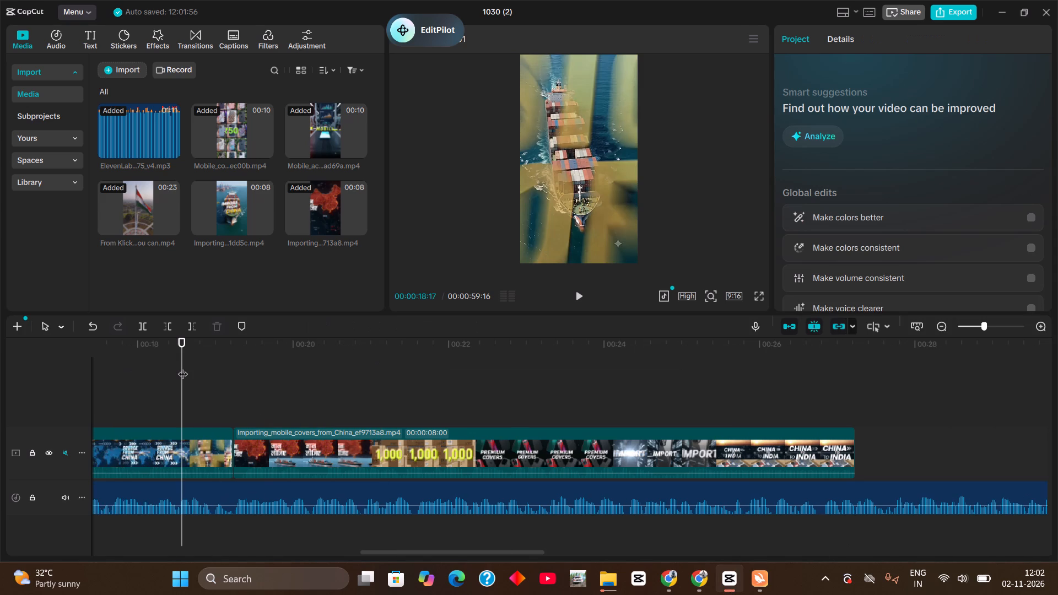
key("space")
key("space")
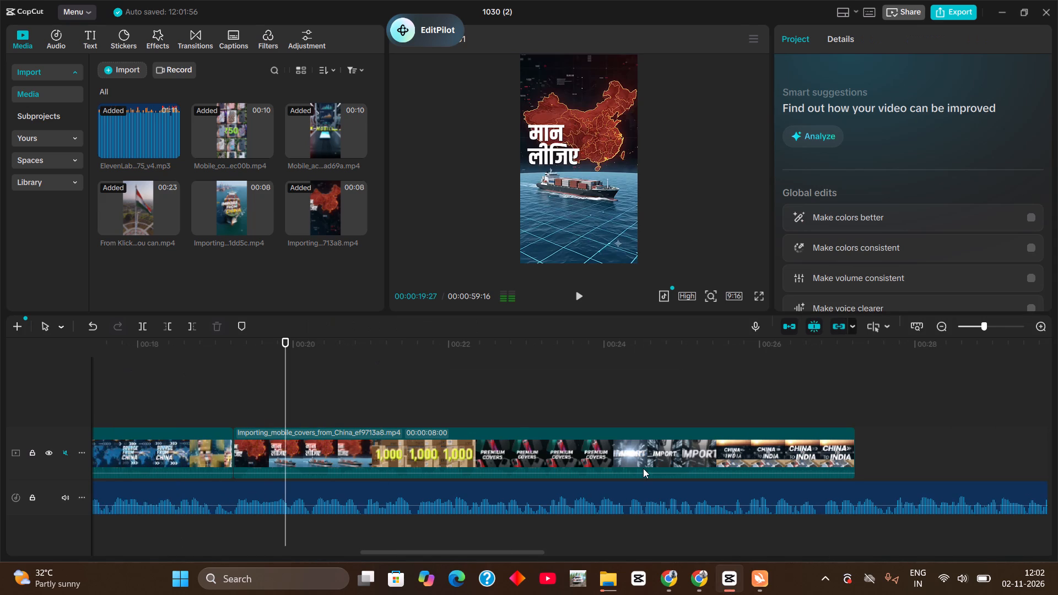
Bring up the Windows system volume control again.
left_click(964, 581)
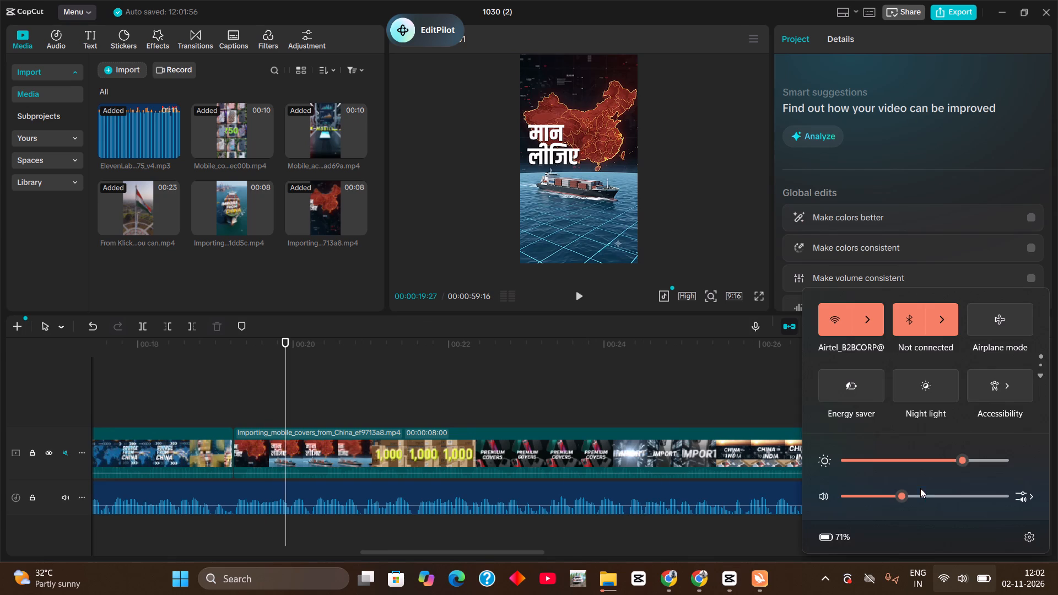
Raise the system volume in two stages, checking the sound with a short playback of the ef9713a8 clip in between.
left_click(921, 497)
left_click(960, 580)
key("space")
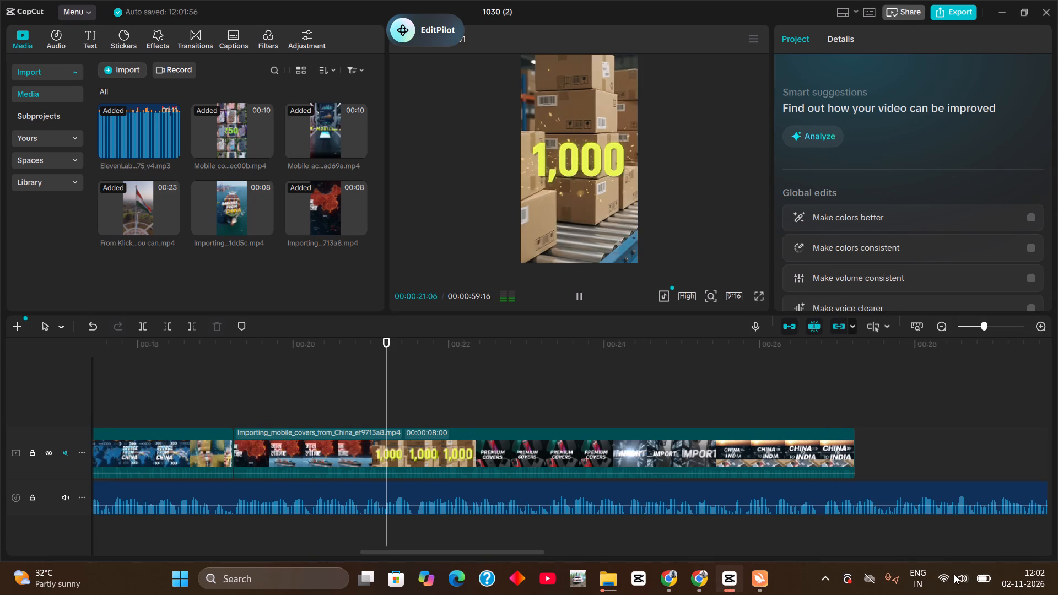
key("space")
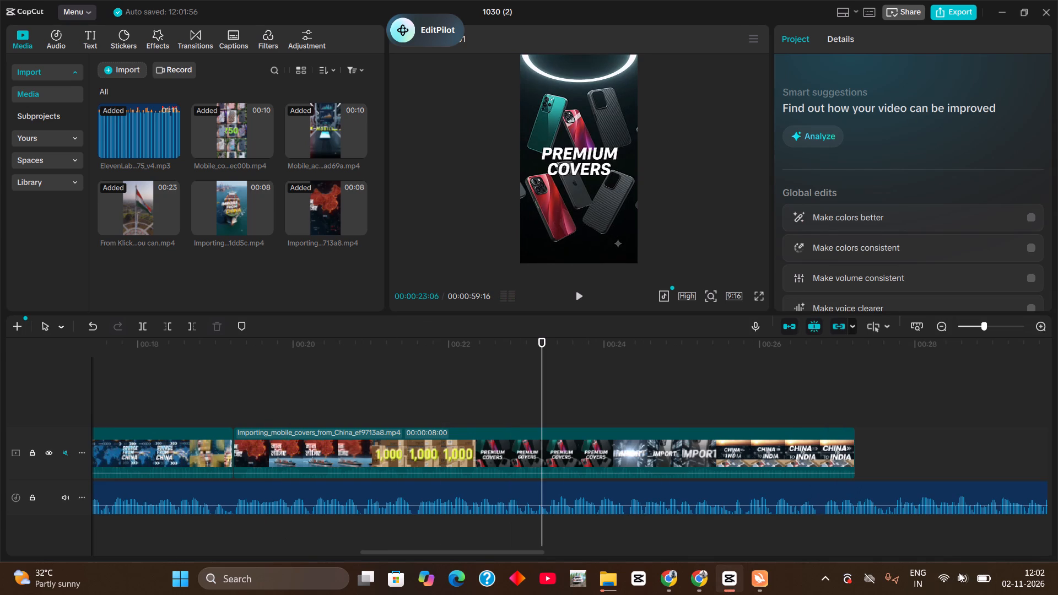
left_click(960, 575)
left_click(933, 496)
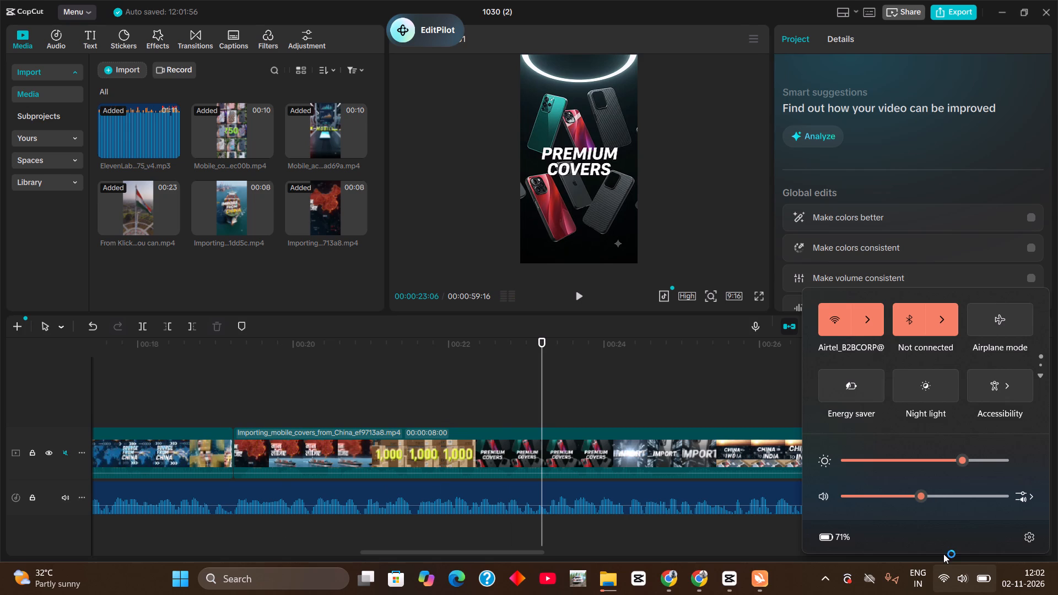
left_click(962, 574)
Find the cut point by playback, split the ef9713a8 clip at 00:00:23:09, and delete the part after the split.
key("space")
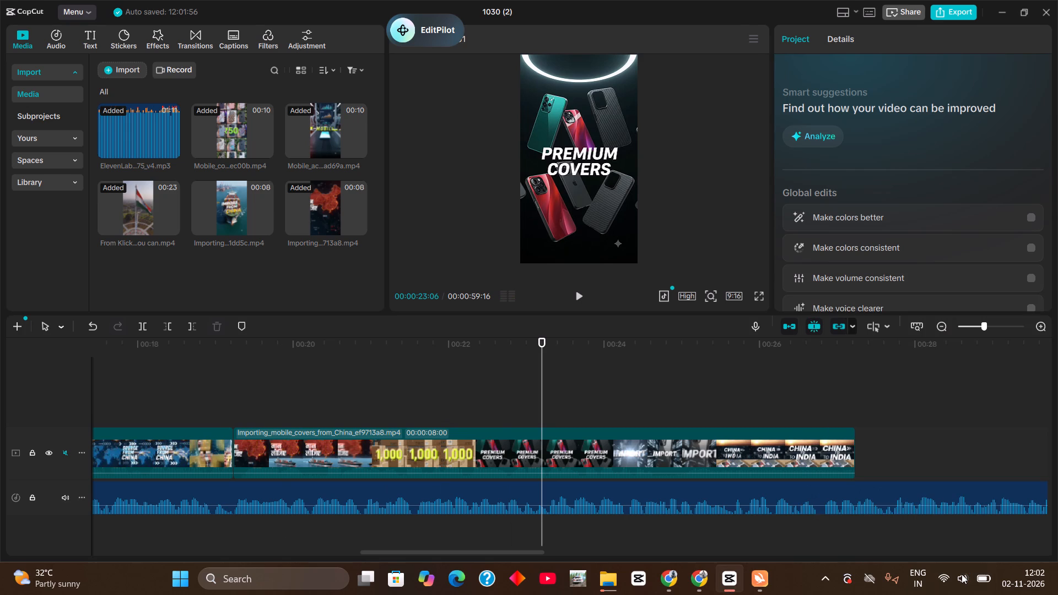
key("space")
key("space")
key("space")
left_click(544, 348)
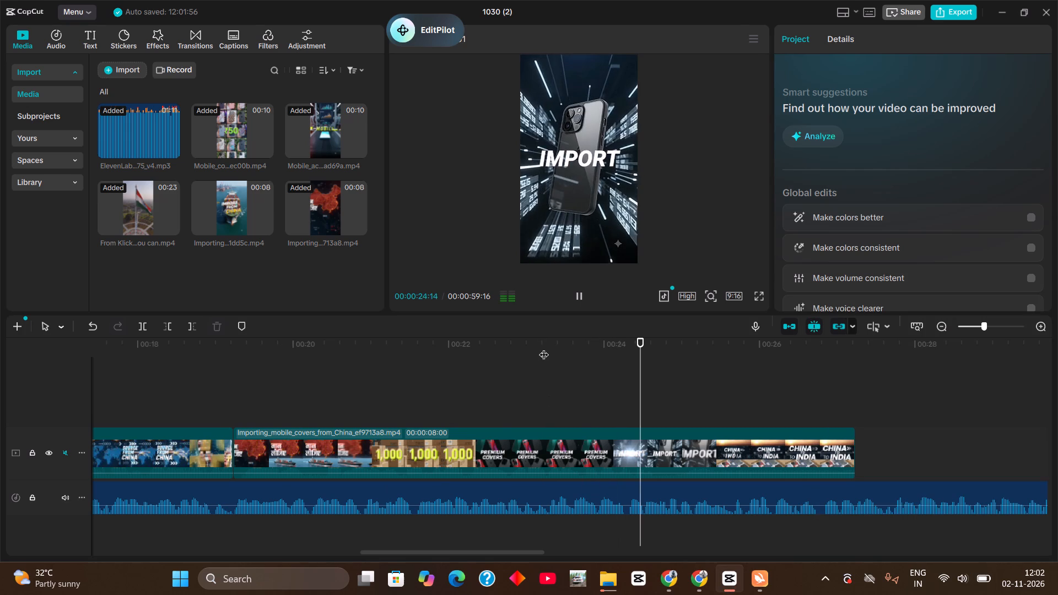
key("space")
key("space")
left_click(427, 349)
key("space")
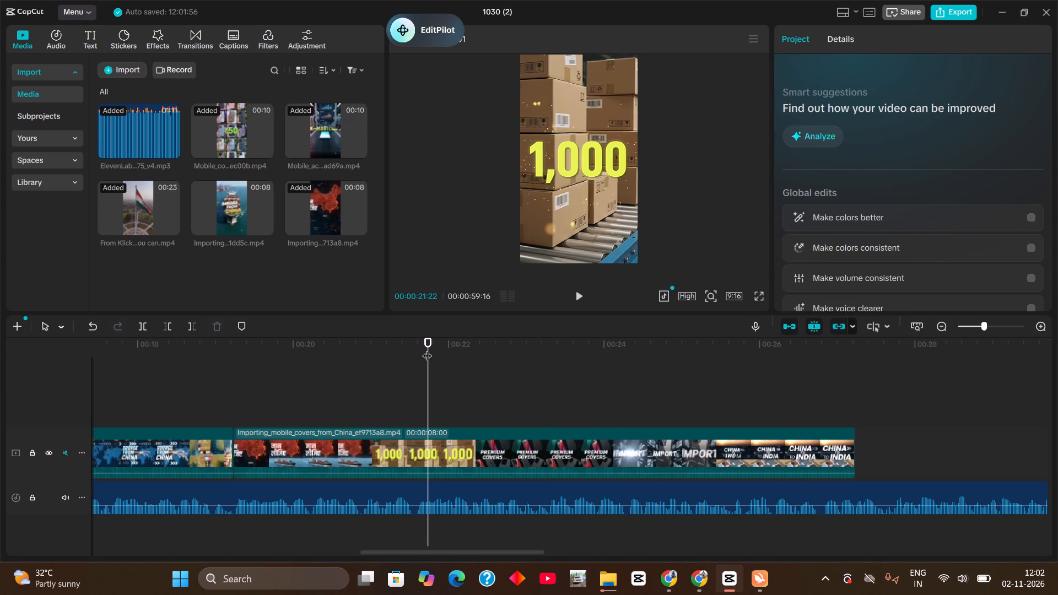
key("space")
key("space")
key("space")
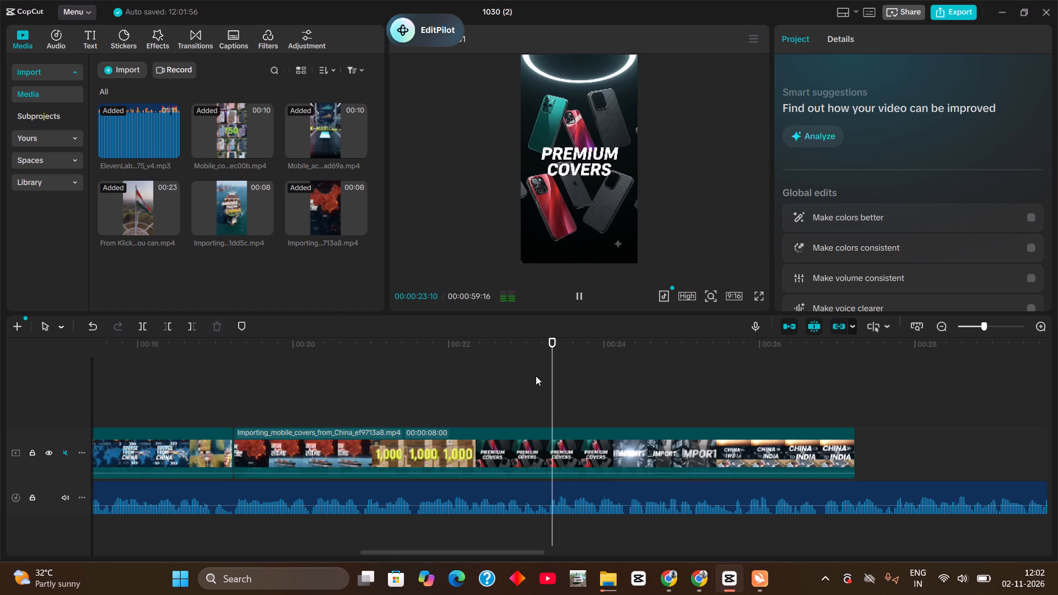
left_click_drag(554, 361, 548, 365)
left_click_drag(557, 341, 550, 347)
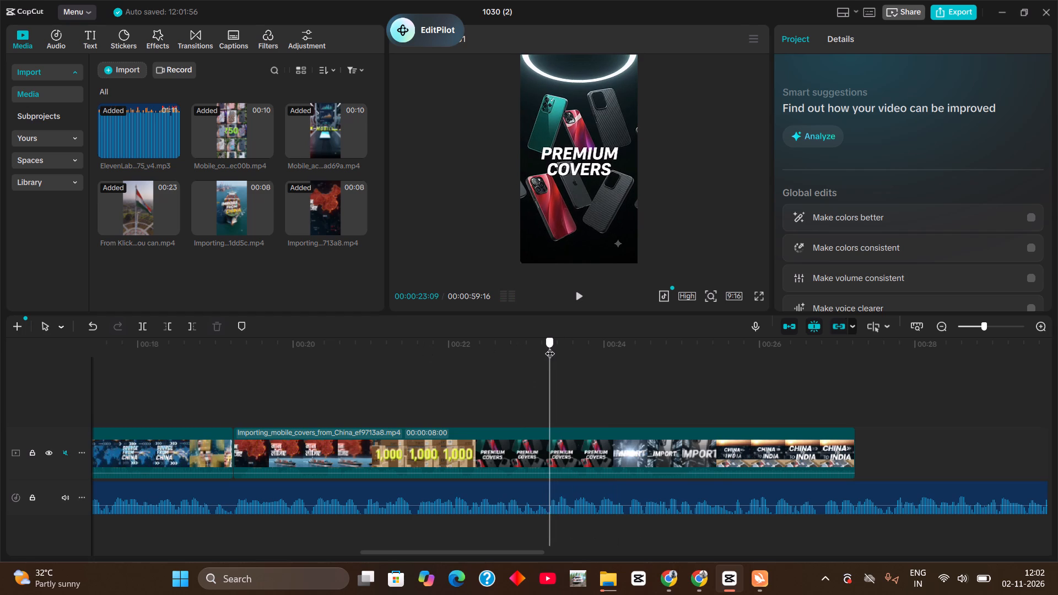
left_click_drag(550, 347, 549, 347)
key("ctrl+b")
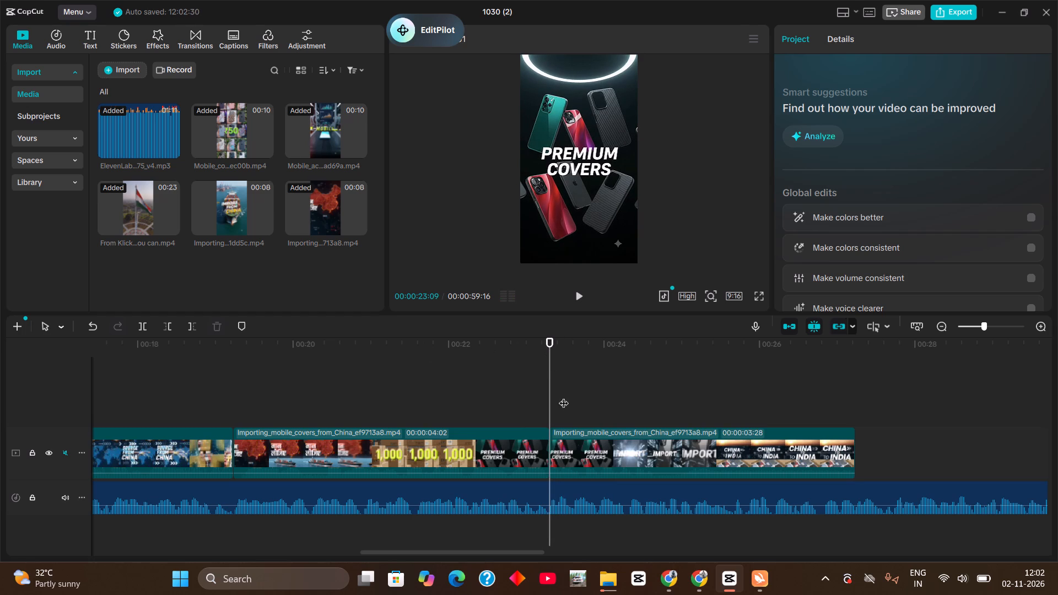
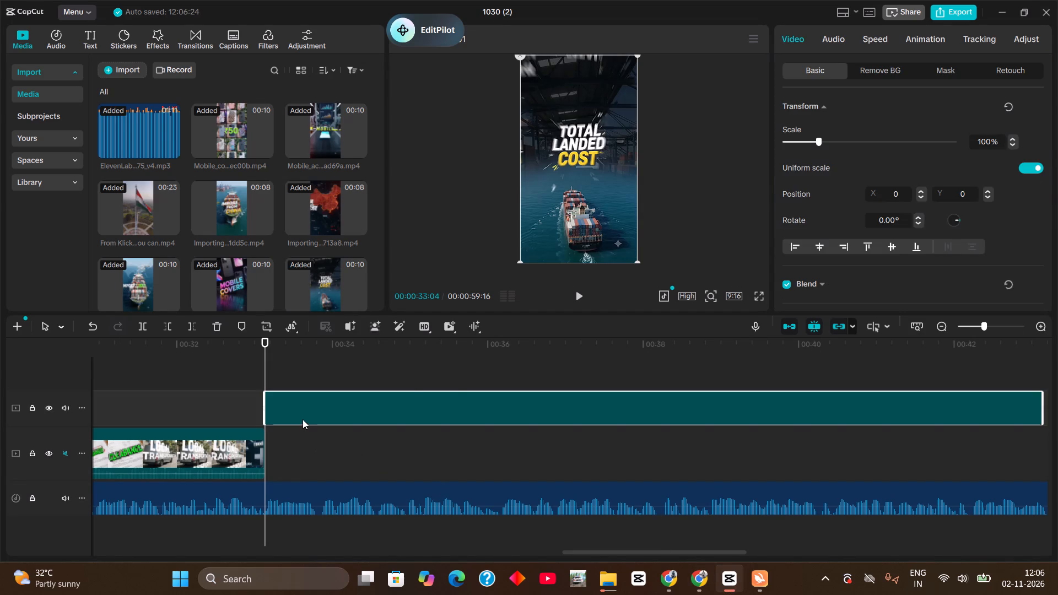
left_click_drag(305, 407, 311, 457)
Find the cut point in the Total Landed Cost shot by playback and split the 106bed6d clip, leaving a 00:00:08:07 second part.
key("space")
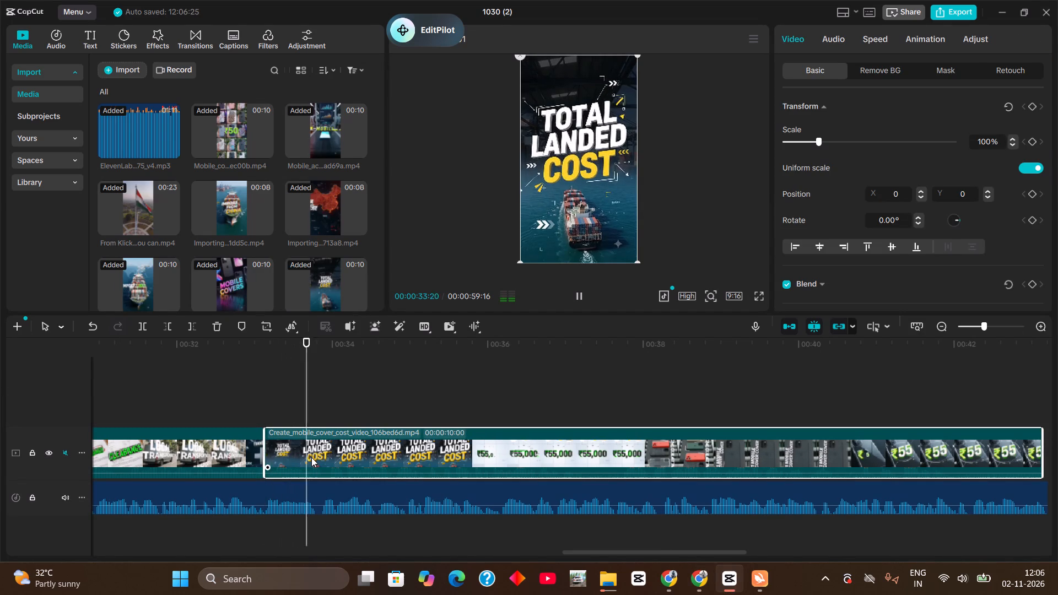
key("space")
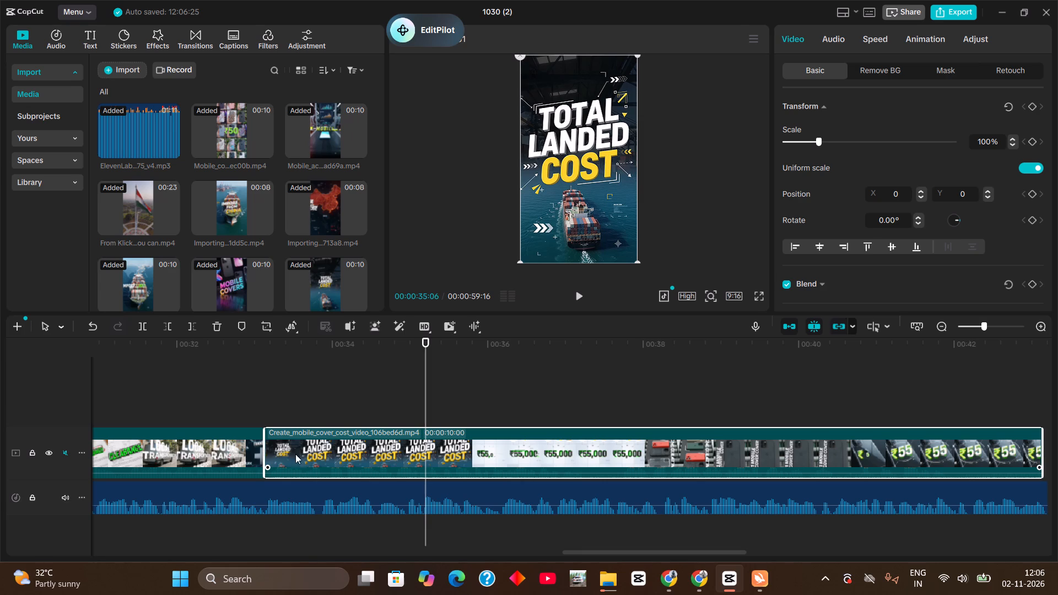
left_click(261, 355)
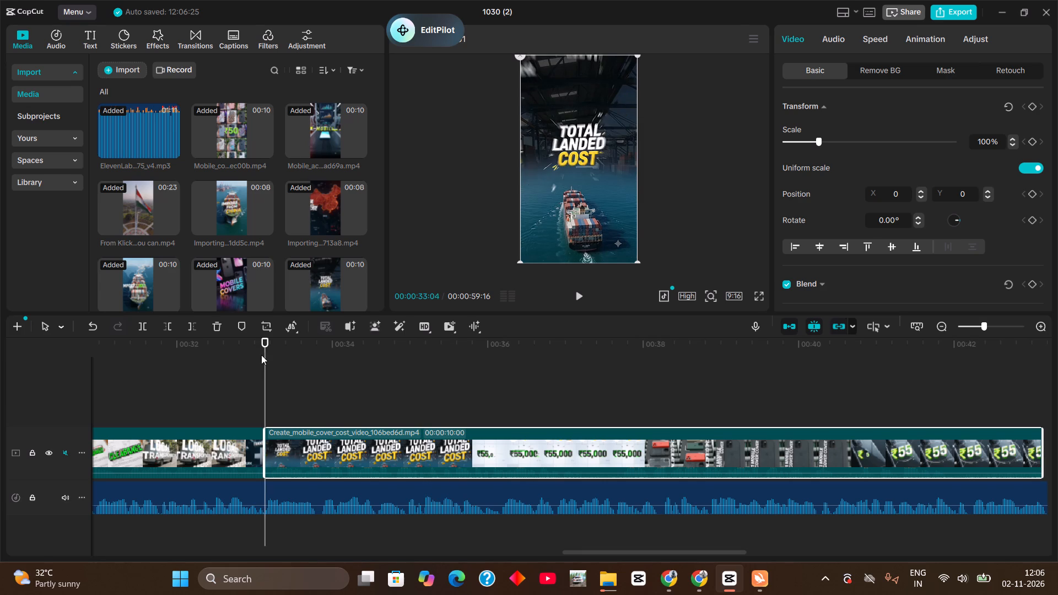
key("space")
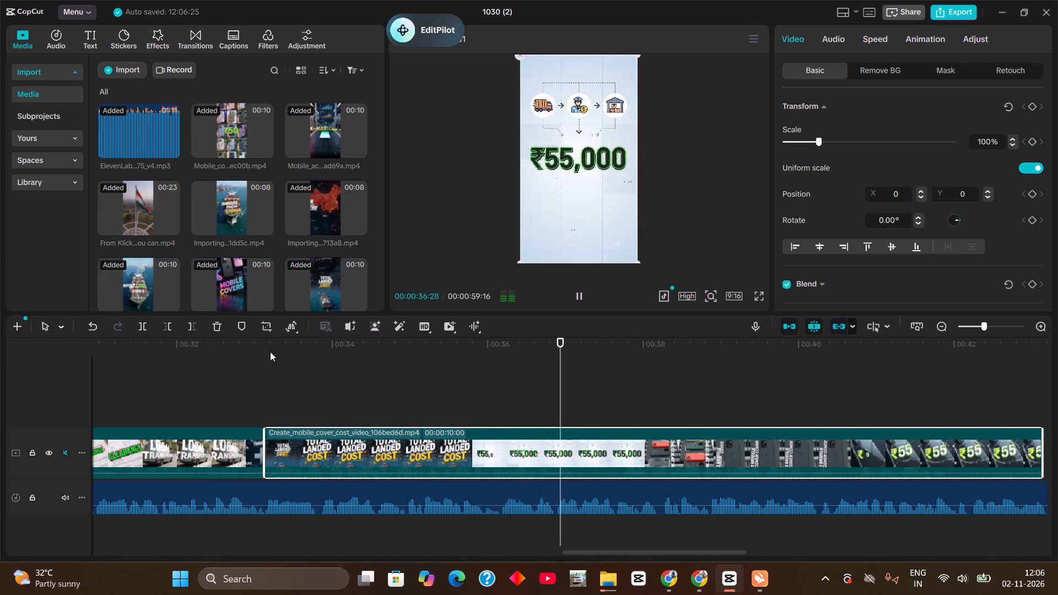
left_click(270, 351)
key("space")
key("space")
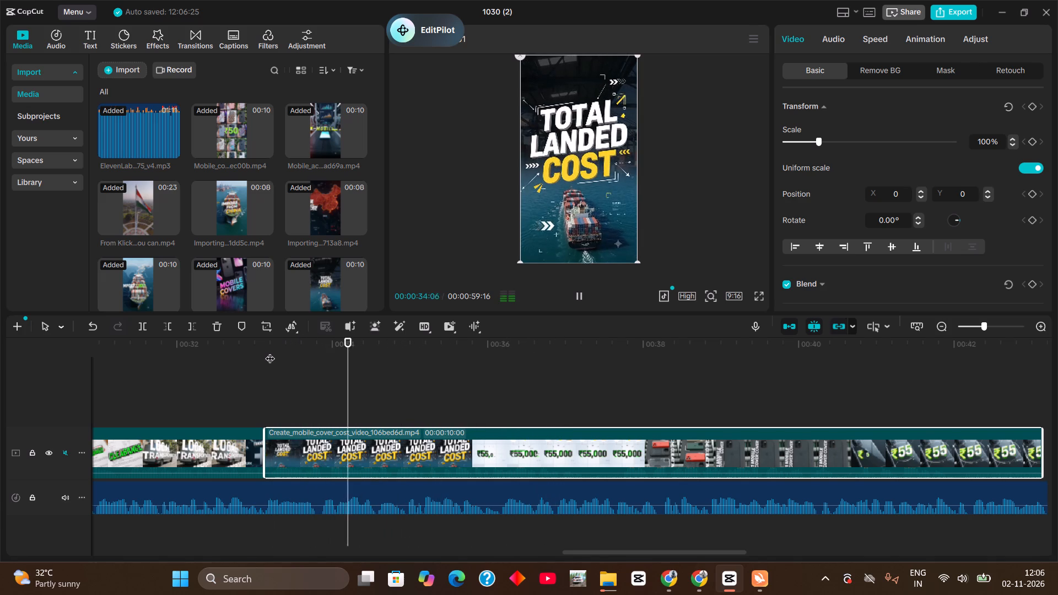
key("space")
left_click_drag(289, 349, 296, 350)
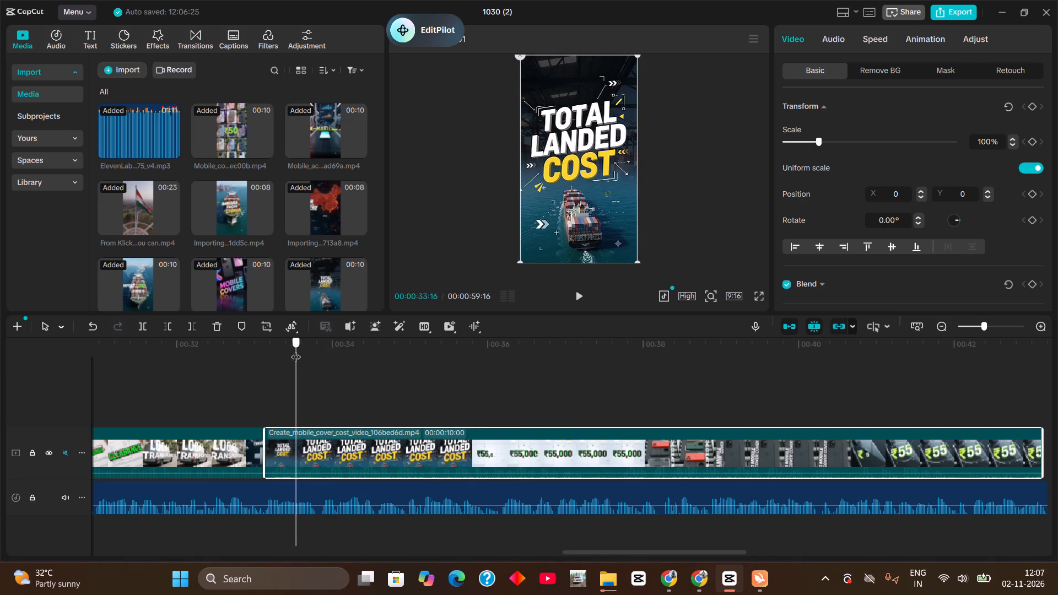
left_click_drag(296, 350, 299, 350)
key("space")
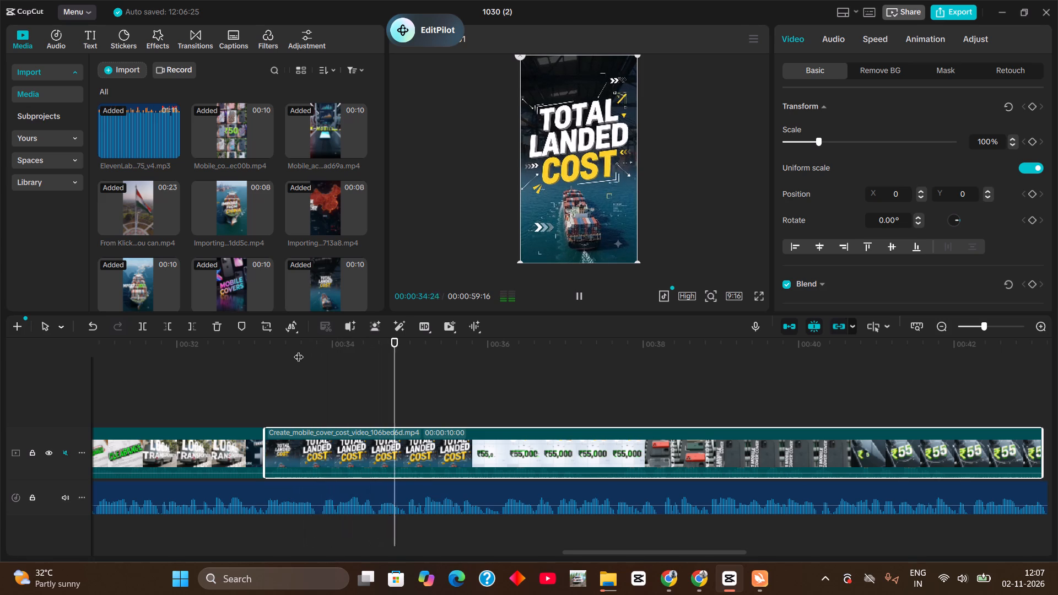
key("space")
key("ctrl+b")
Split the second part of the 106bed6d clip at 00:00:35:21, where the ₹55,000 shot starts, and delete the piece between the two splits.
left_click_drag(406, 343, 433, 351)
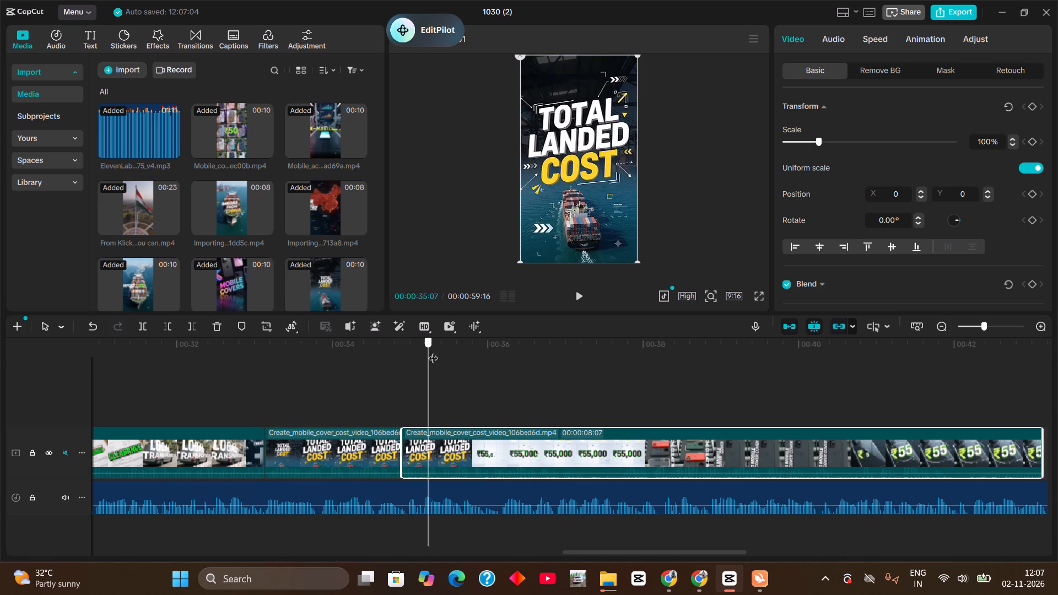
left_click_drag(433, 351, 463, 358)
left_click(463, 358)
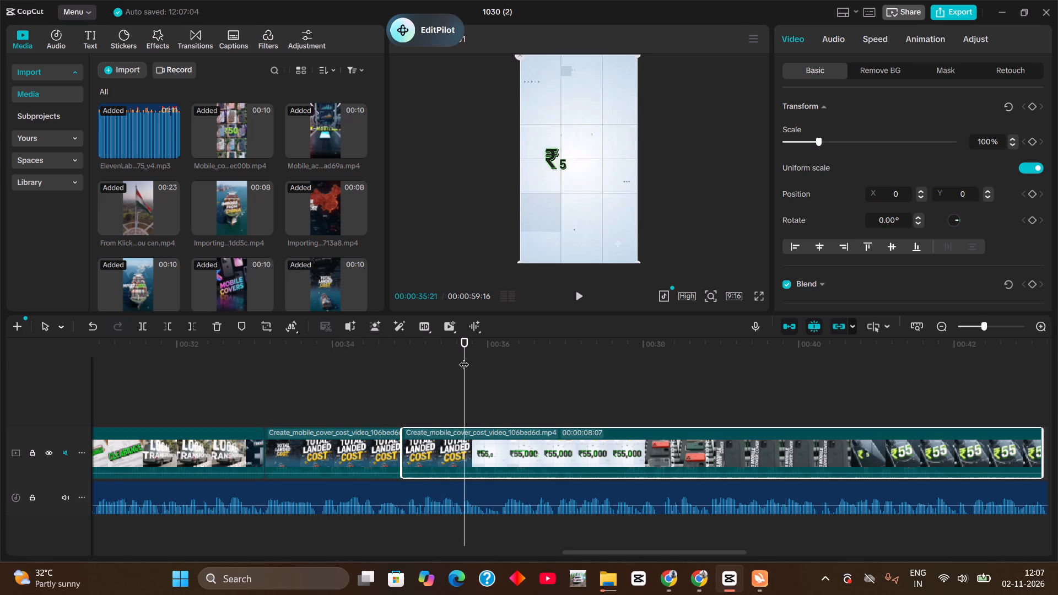
key("ctrl+b")
left_click(429, 461)
key("BackSpace")
Play back the timeline from 00:00:33:01 to check the Total Landed Cost, ₹55,000 and conveyor shots against the voiceover.
left_click(258, 360)
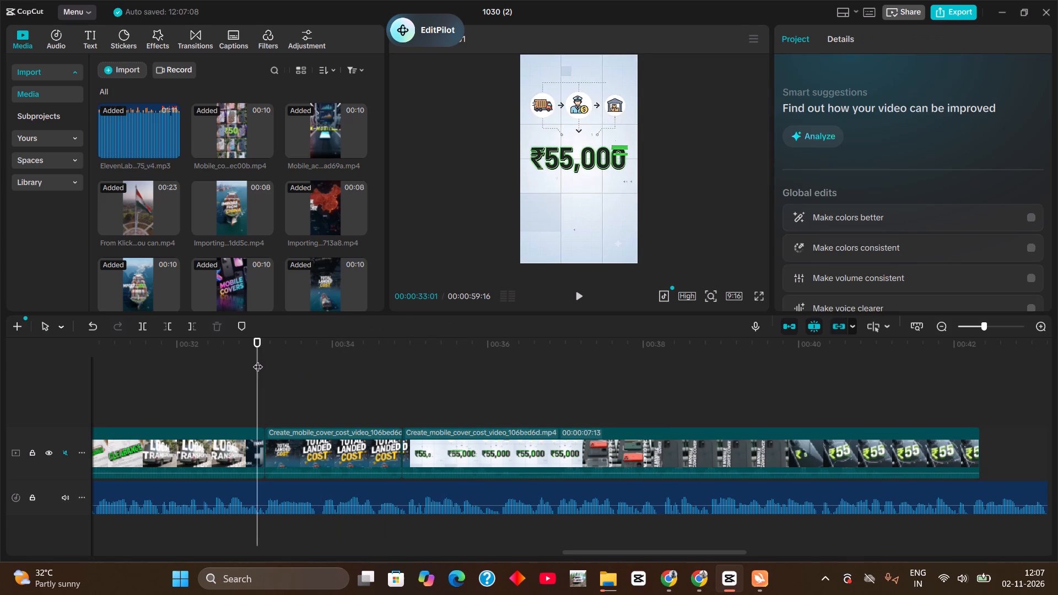
key("space")
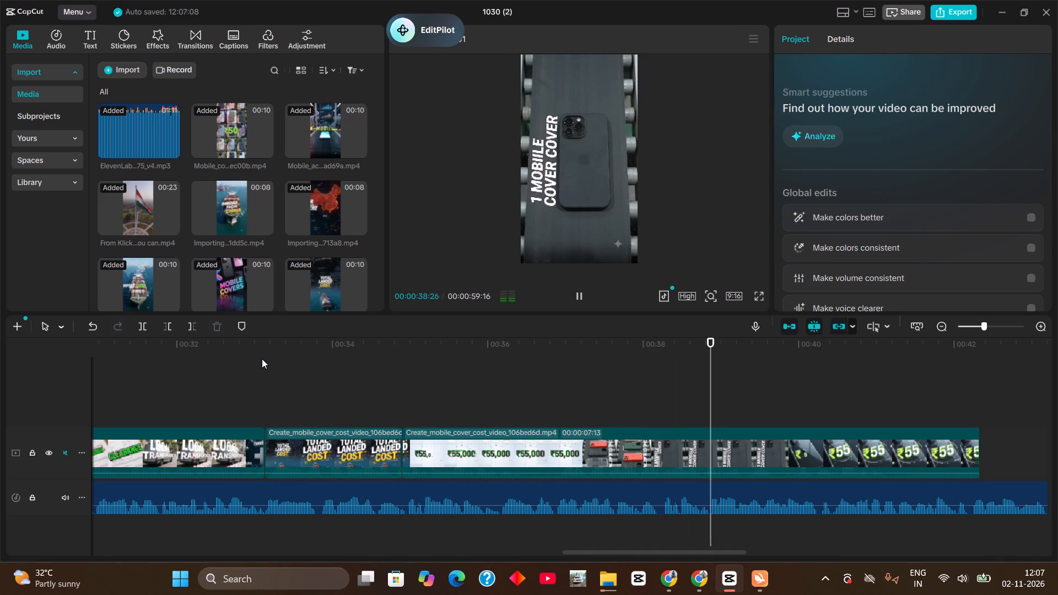
key("space")
key("space")
key("space")
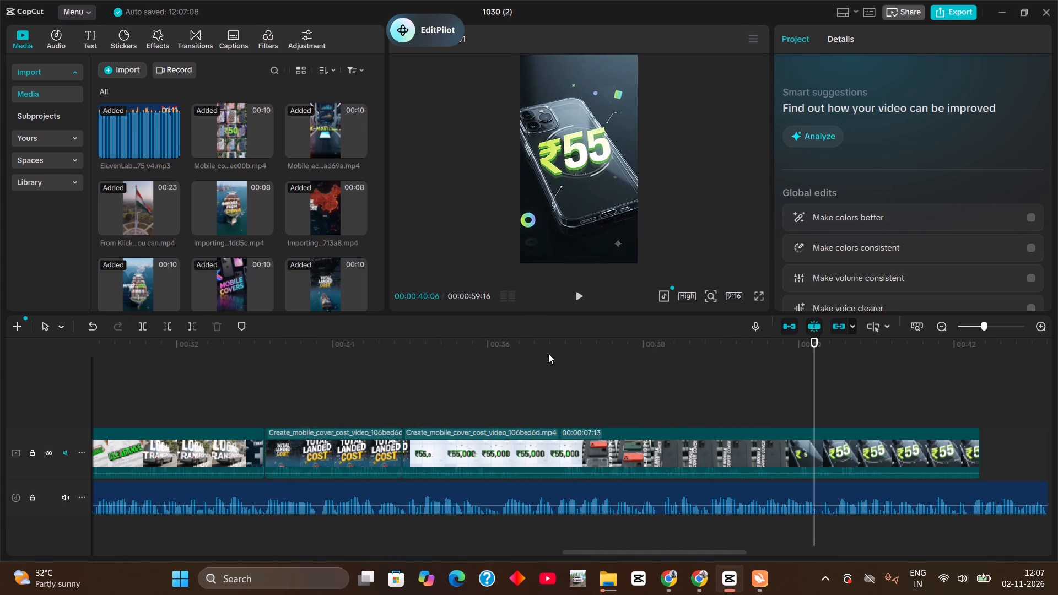
left_click(541, 354)
key("space")
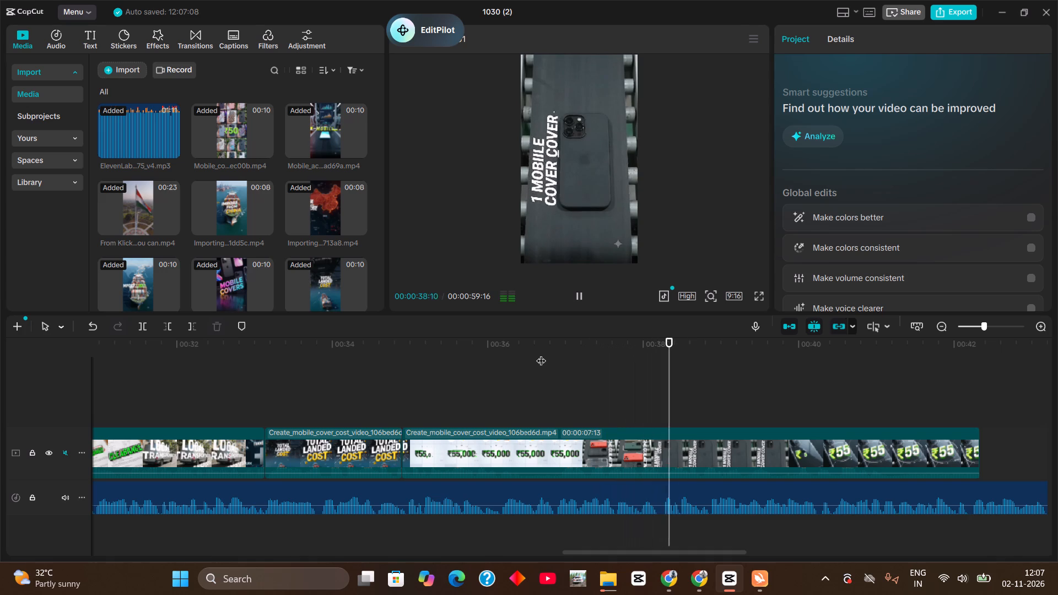
key("space")
left_click_drag(581, 351, 577, 354)
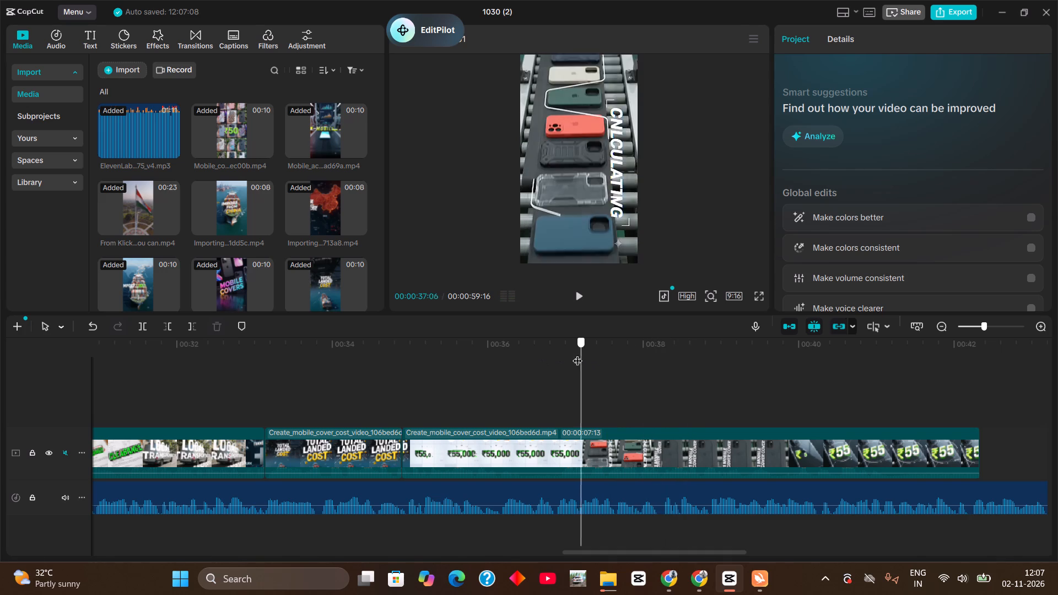
left_click_drag(577, 354, 566, 359)
key("space")
key("space")
key("space")
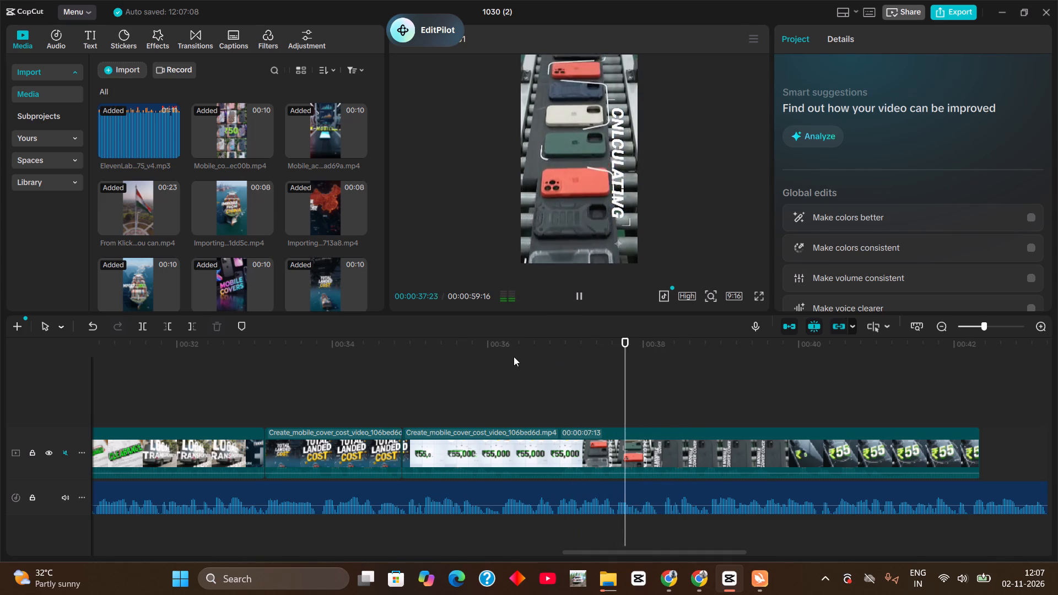
Find the voiceover cut point in the ₹55,000 shot by playback and split the 106bed6d clip there at 00:00:36:19.
left_click(514, 356)
key("space")
key("space")
key("space")
left_click(431, 356)
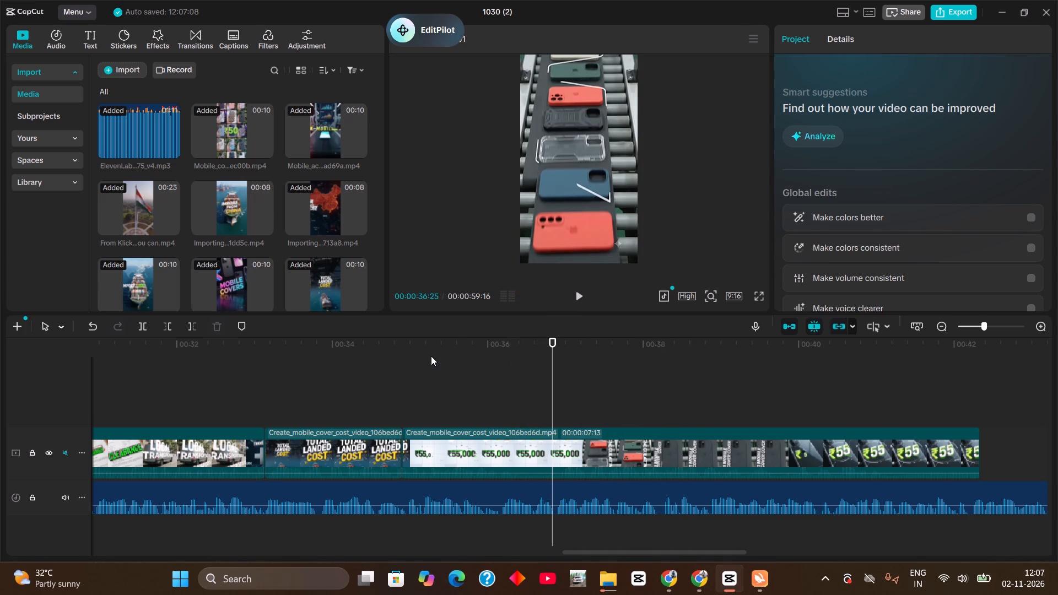
key("space")
key("space")
key("space")
key("space")
key("space")
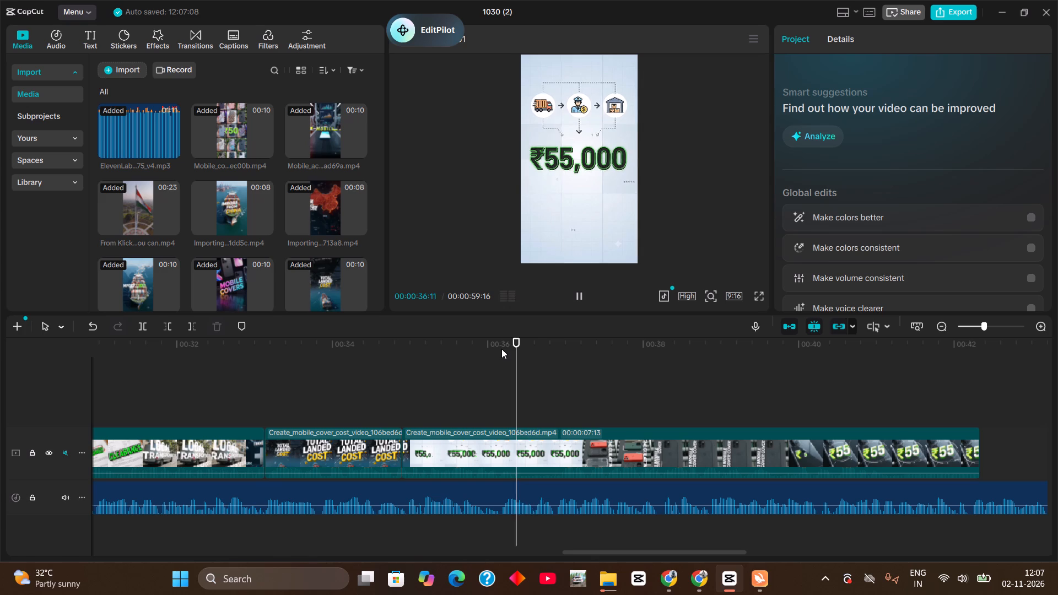
key("space")
left_click_drag(548, 346, 541, 350)
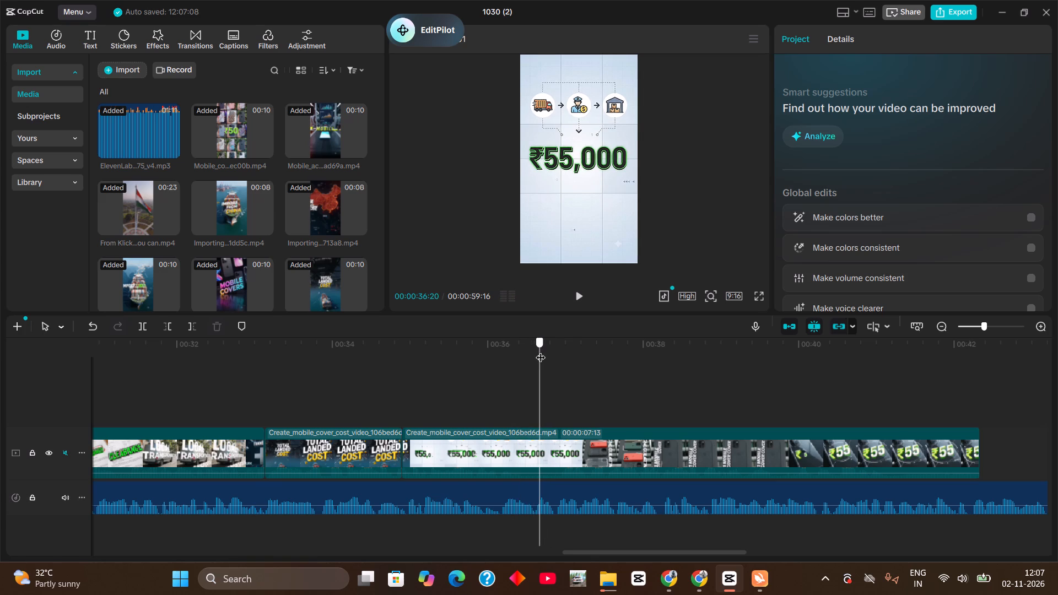
left_click_drag(541, 350, 538, 357)
key("ctrl+b")
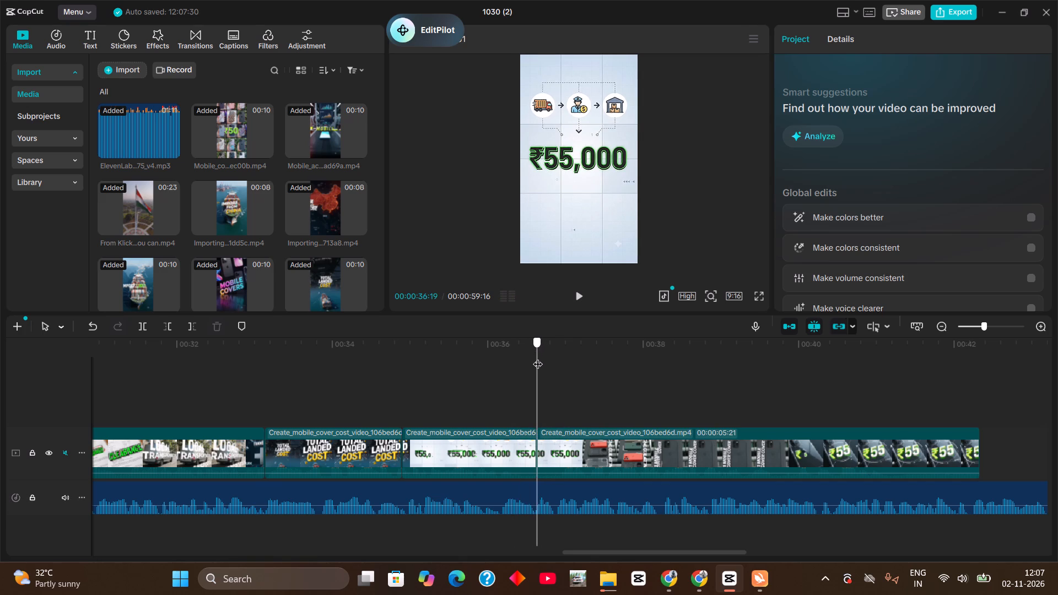
Split the last 106bed6d part at 00:00:37:24, in the single mobile cover conveyor shot, and delete the piece between the two splits.
left_click_drag(538, 357, 641, 379)
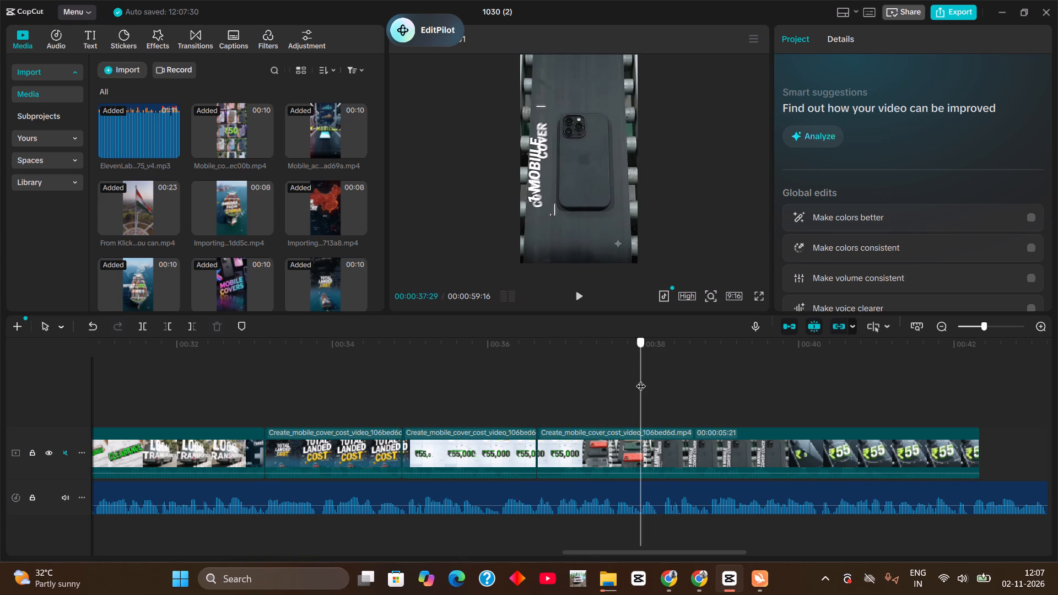
left_click_drag(641, 379, 628, 384)
key("ctrl+b")
left_click(604, 452)
key("BackSpace")
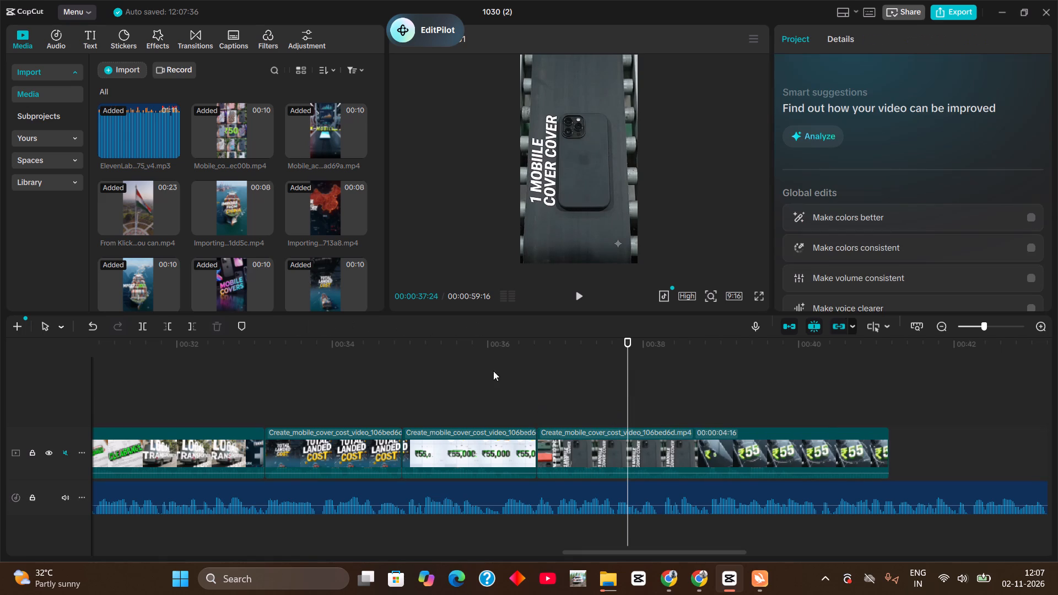
Find the voiceover cut point in the single mobile cover conveyor shot by playback and split the 106bed6d clip there at about 00:00:38:08.
left_click(453, 345)
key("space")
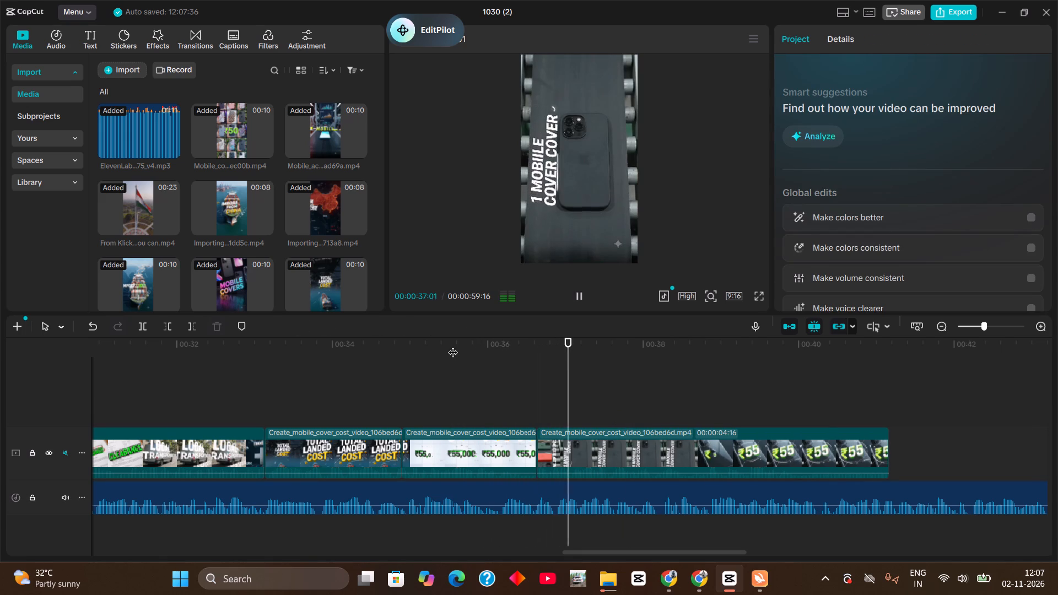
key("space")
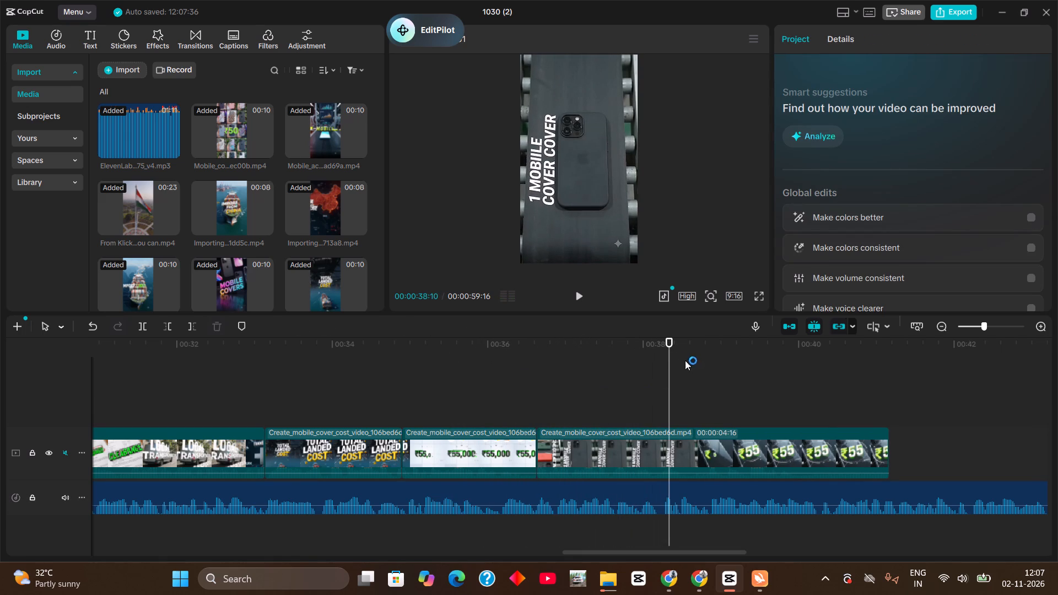
left_click_drag(670, 344, 682, 352)
key("ctrl+b")
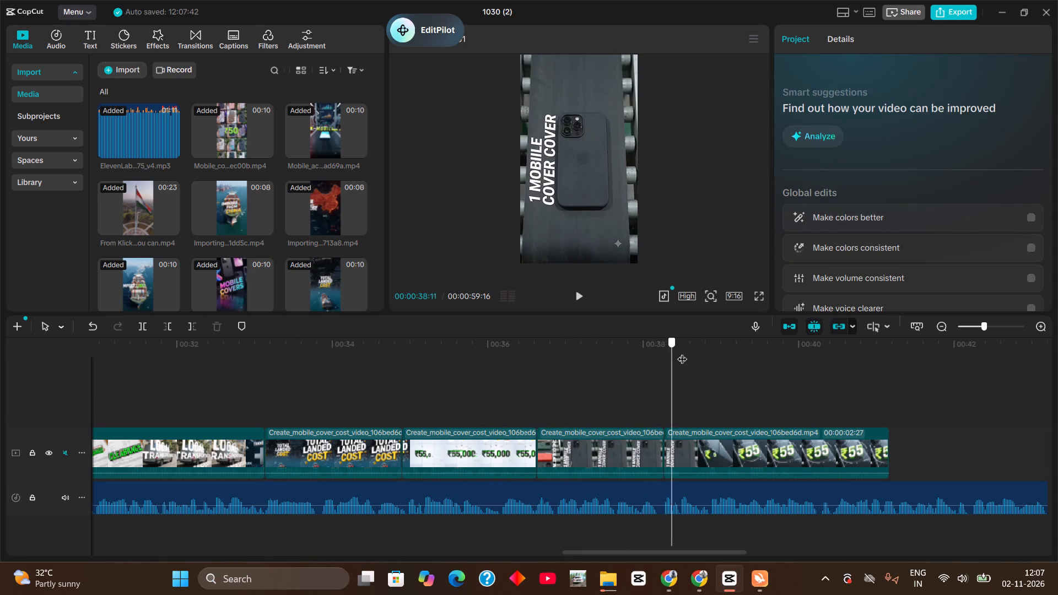
Split the last 106bed6d part at 00:00:38:18, where the ₹55 shot starts, and delete the piece between the two splits.
left_click_drag(682, 352, 684, 372)
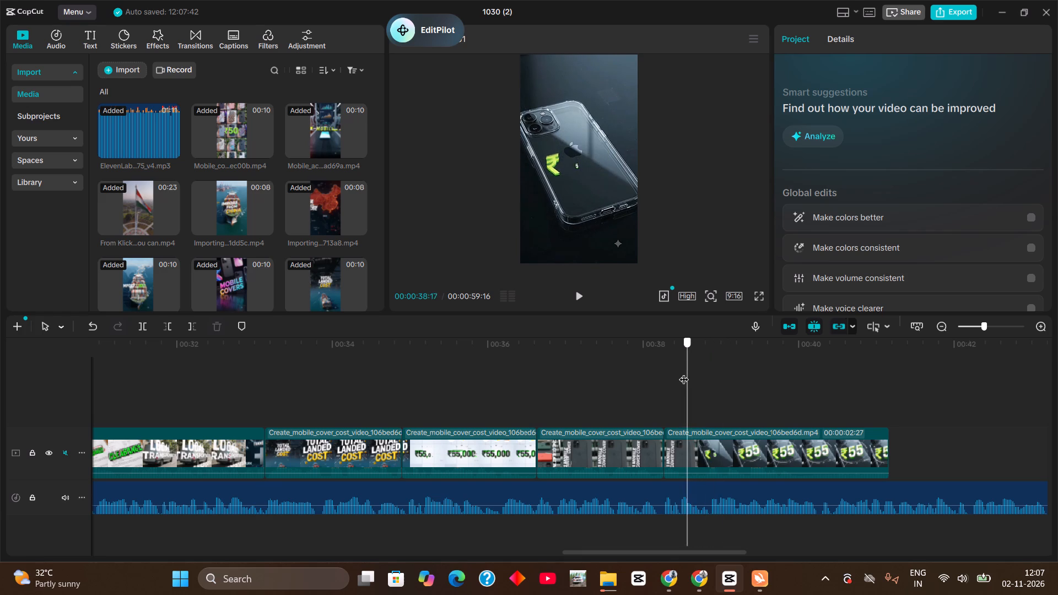
left_click_drag(684, 372, 691, 374)
key("ctrl+b")
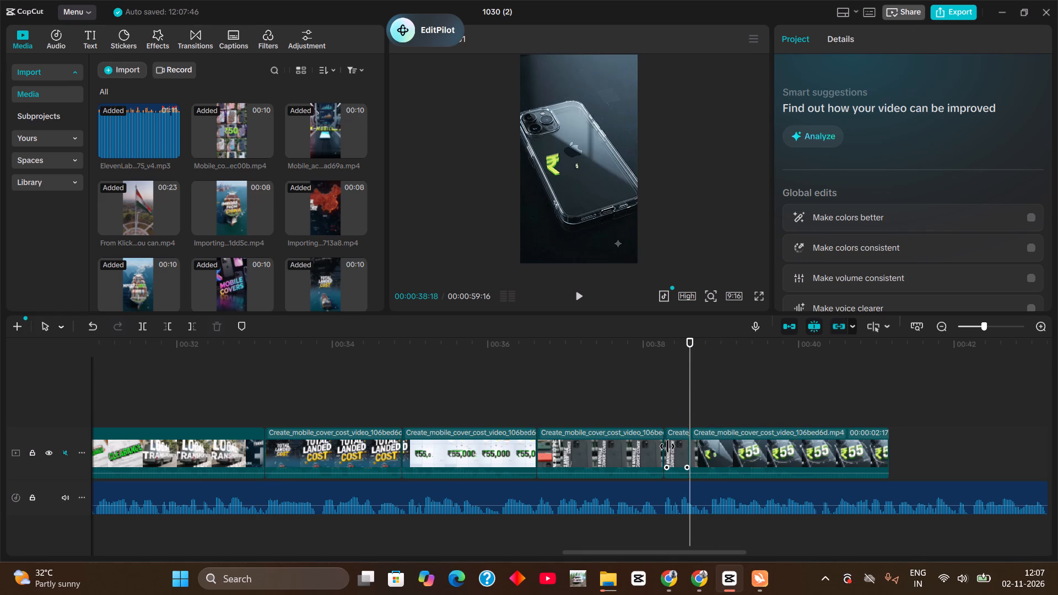
left_click(680, 450)
key("BackSpace")
Play back the conveyor-to-₹55 transition against the voiceover, split the conveyor shot at 00:00:38:01 and delete its remaining end piece.
left_click(585, 351)
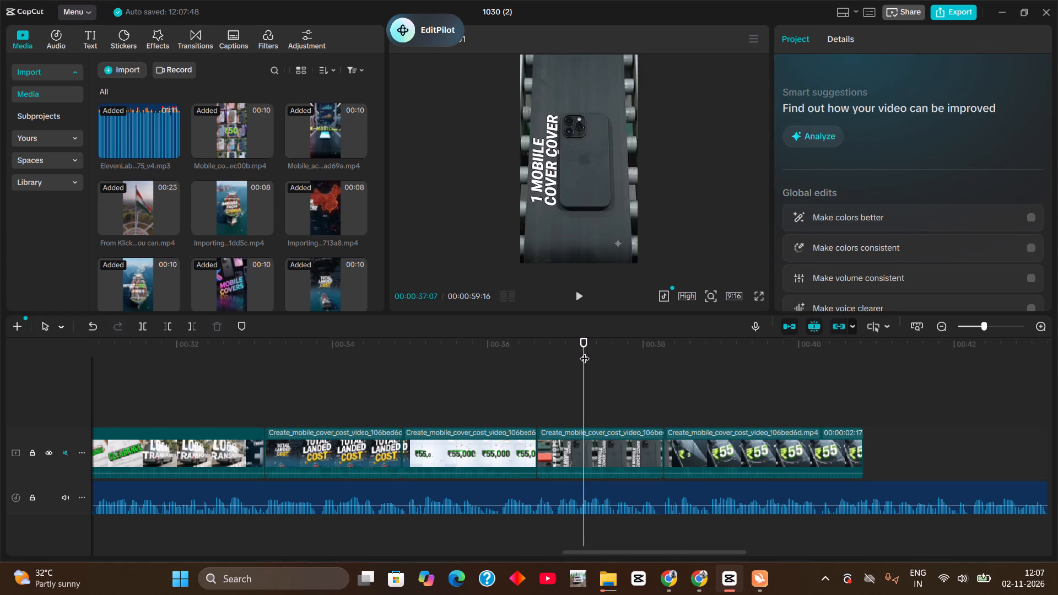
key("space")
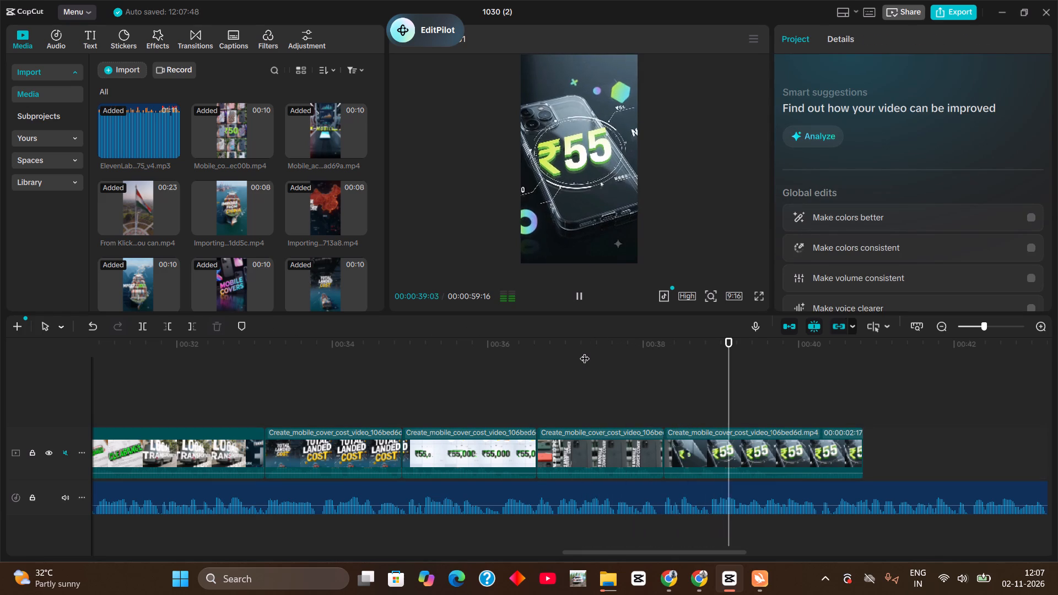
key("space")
left_click(622, 348)
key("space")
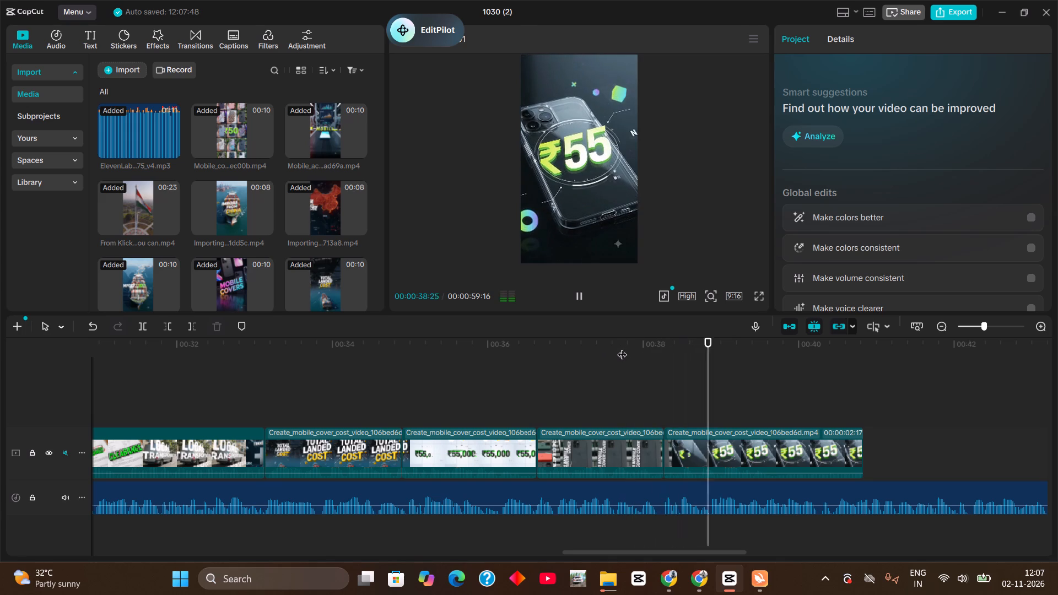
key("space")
left_click_drag(622, 348, 645, 354)
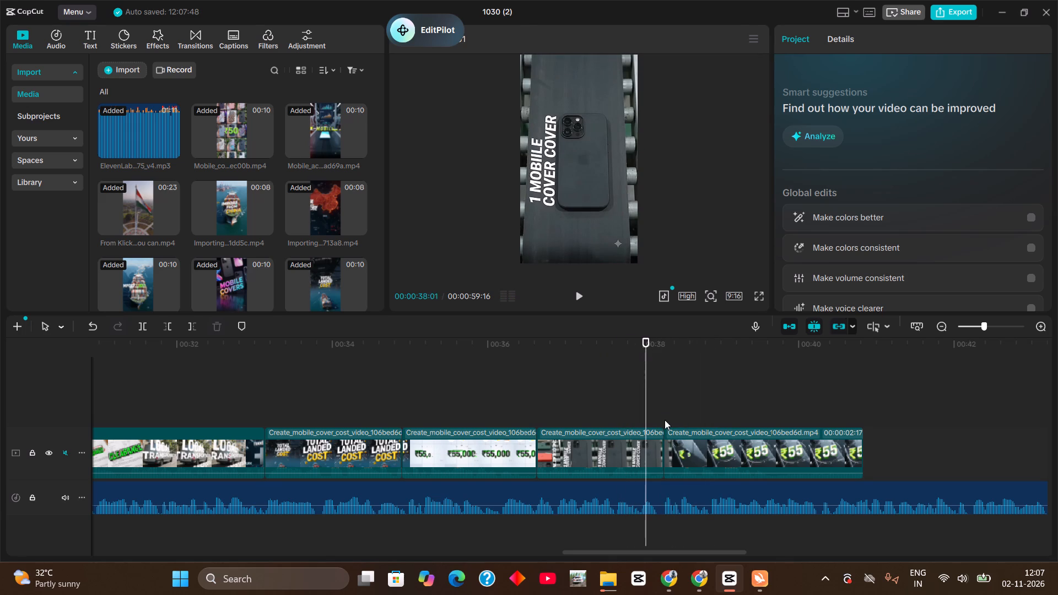
left_click(654, 451)
key("ctrl+b")
key("BackSpace")
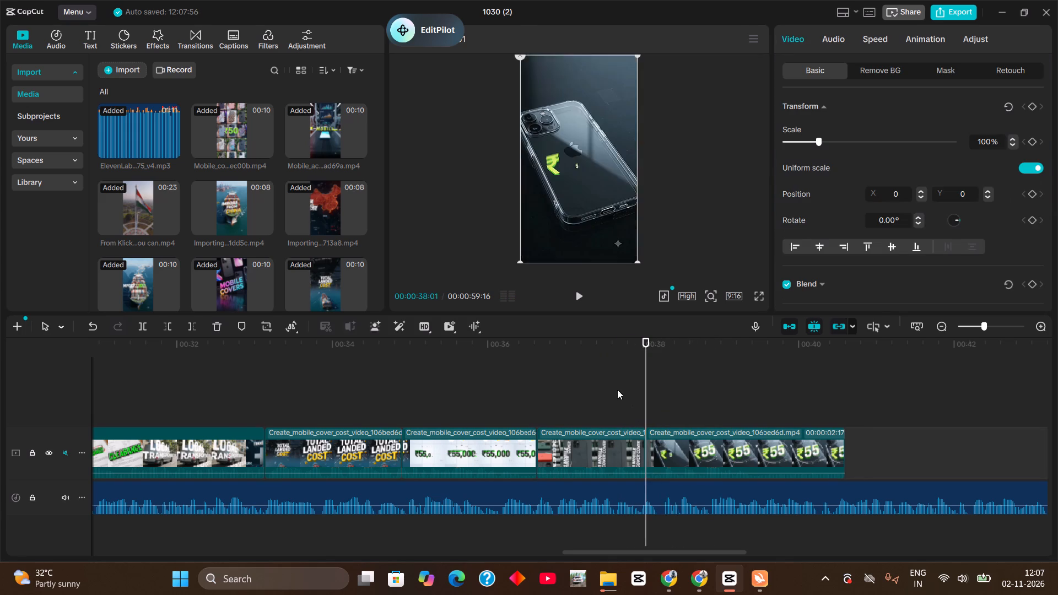
Find the voiceover cut point in the ₹55 shot by playback and split the last 106bed6d part there at 00:00:38:27.
left_click(591, 343)
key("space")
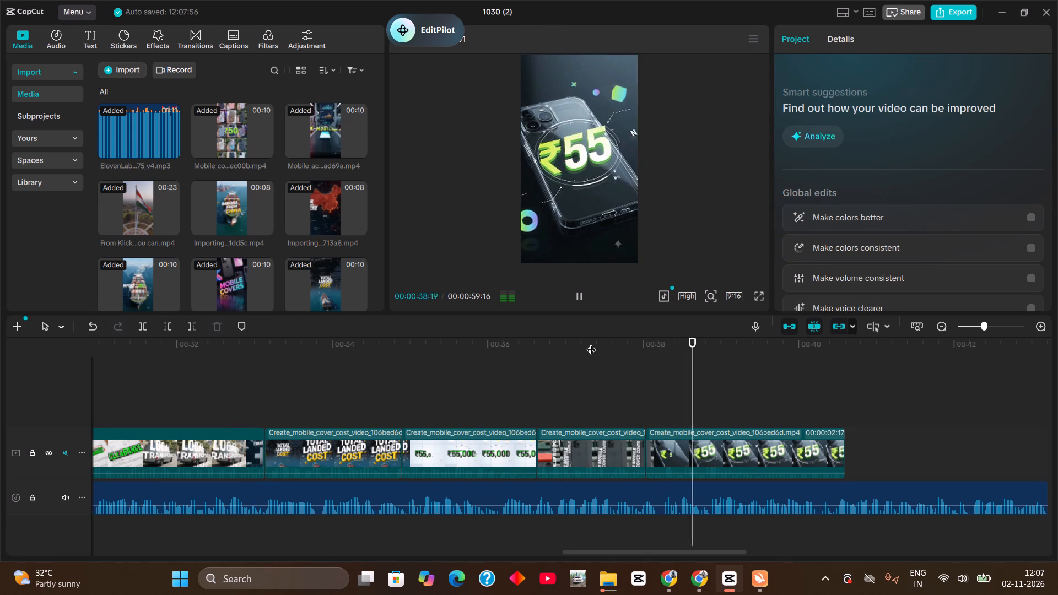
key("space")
left_click_drag(722, 345, 714, 358)
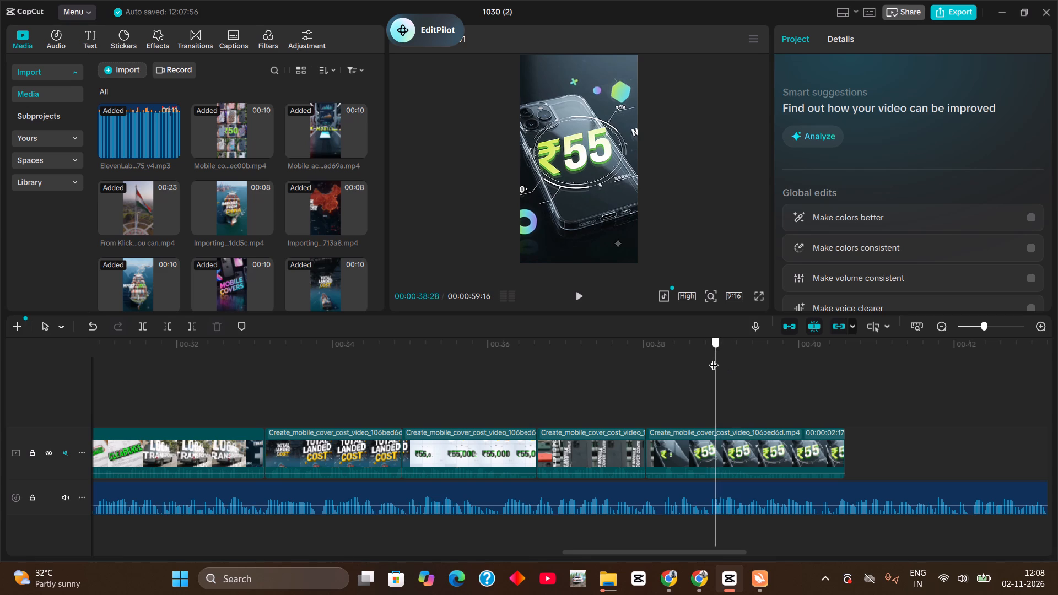
left_click_drag(714, 358, 712, 366)
key("ctrl+b")
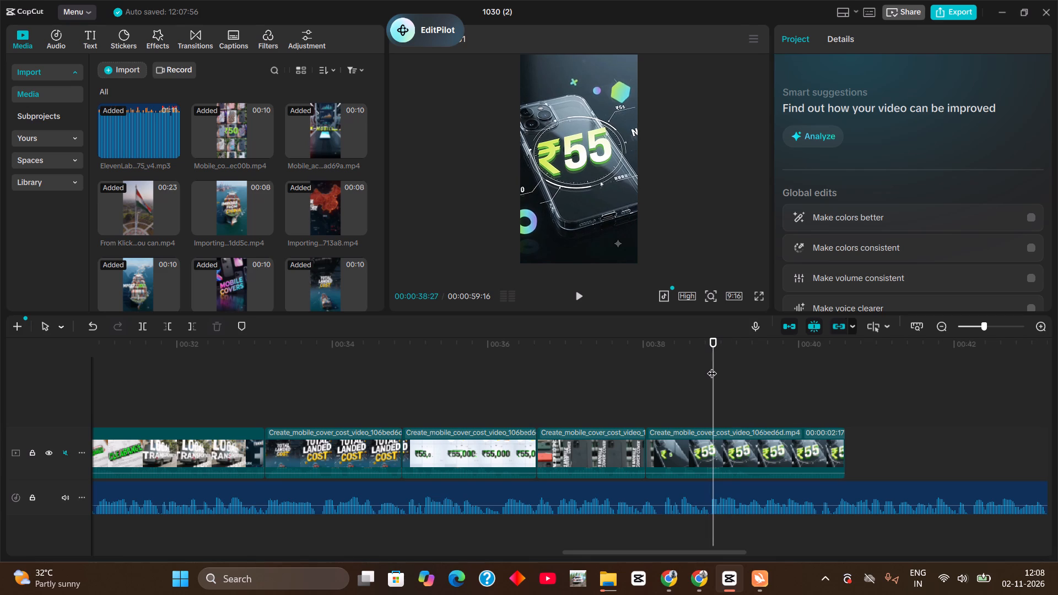
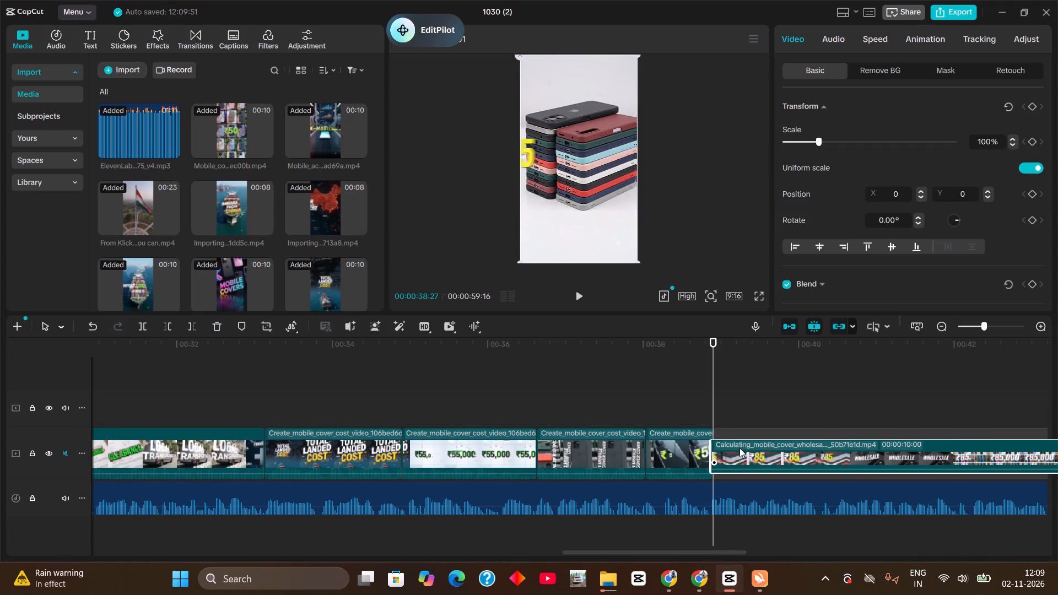
Play back the timeline from 00:00:38:27 to check the new clip's ₹85 shot against the voiceover.
key("space")
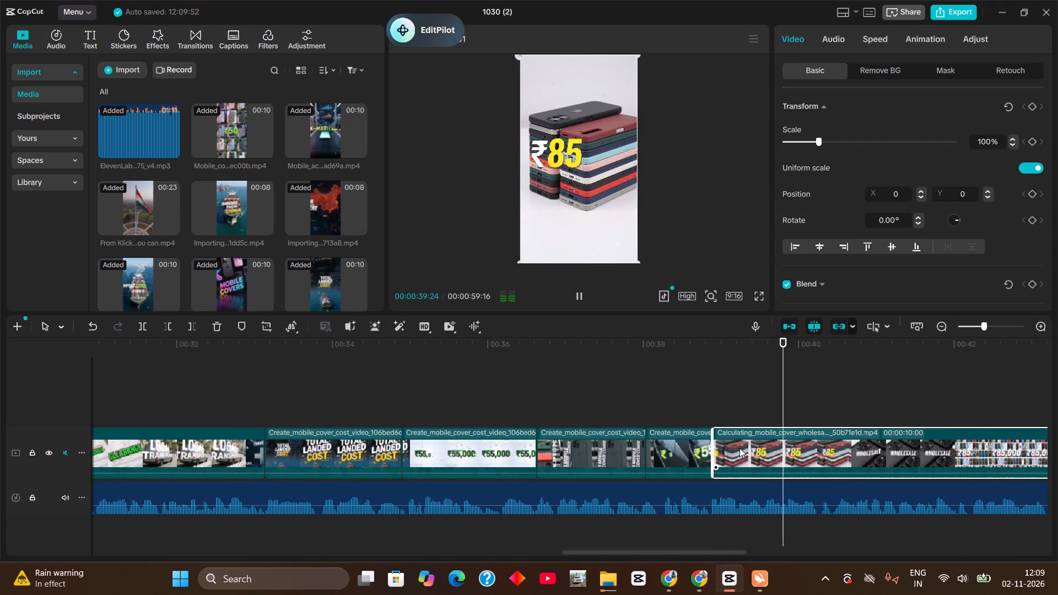
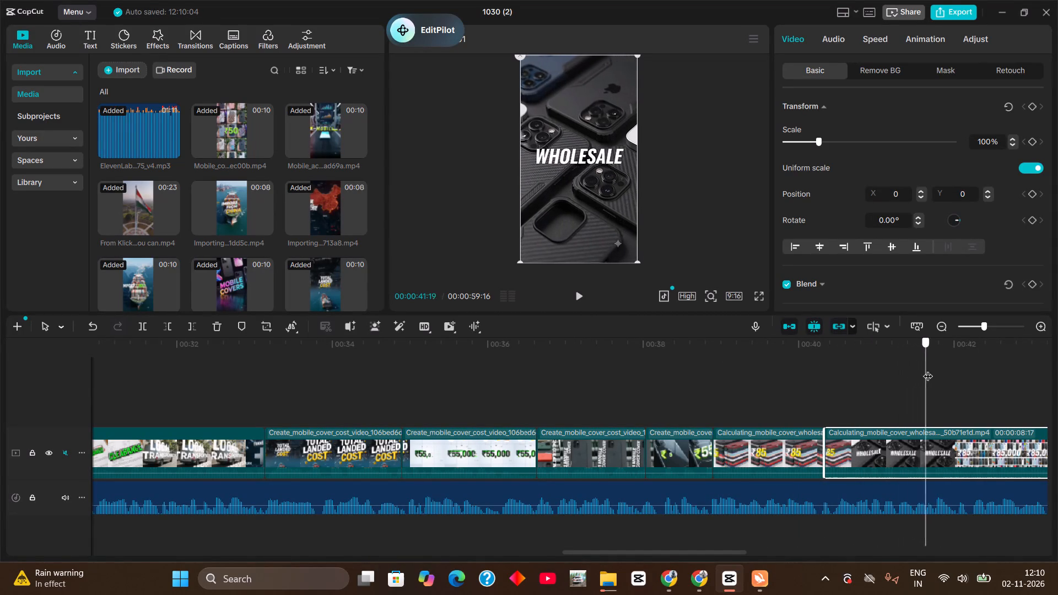
Split the Calculating_mobile_cover 50b71e1d clip at 00:00:41:23 and move its WHOLESALE part ahead of the ₹85 part.
left_click_drag(928, 369, 936, 376)
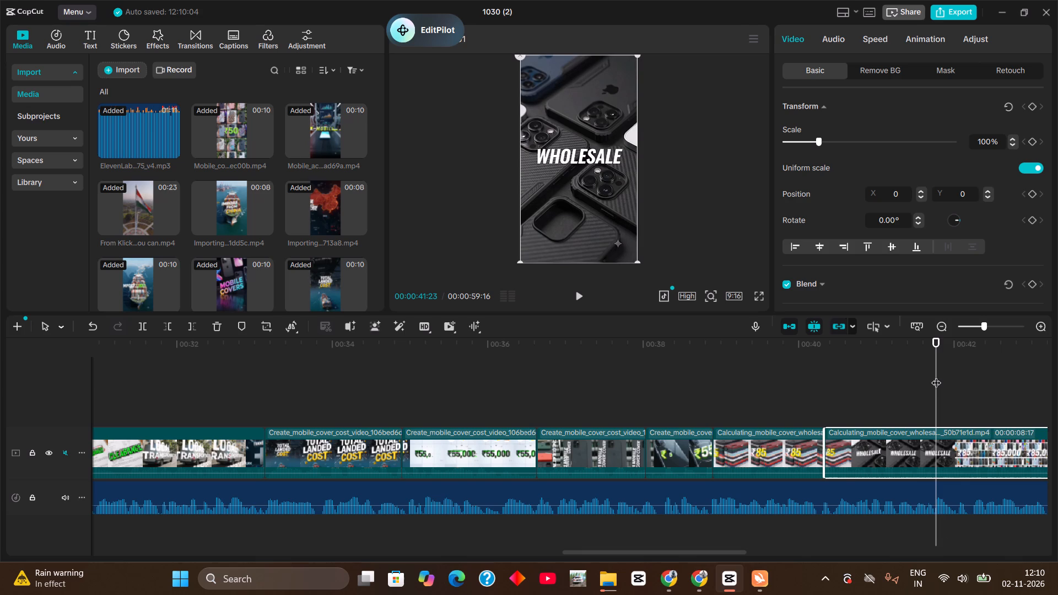
key("ctrl+b")
left_click(898, 448)
left_click_drag(899, 448, 752, 453)
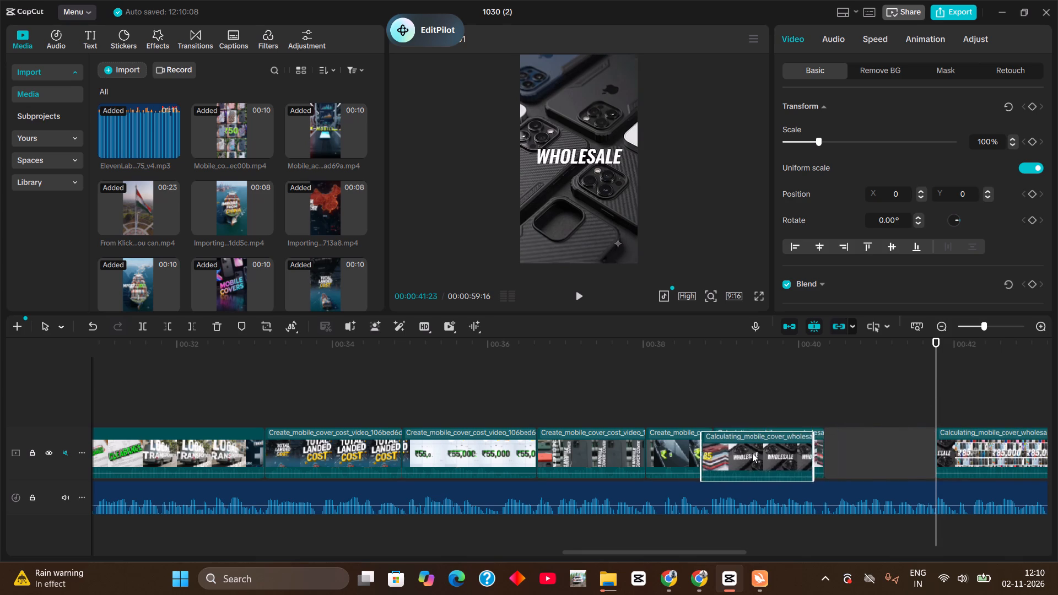
left_click_drag(752, 453, 738, 452)
Play back the reordered WHOLESALE, ₹85 and ₹85,000 shots from about 00:00:38 to check them against the voiceover.
left_click(709, 348)
key("space")
left_click_drag(709, 348, 668, 344)
left_click(668, 344)
key("space")
key("space")
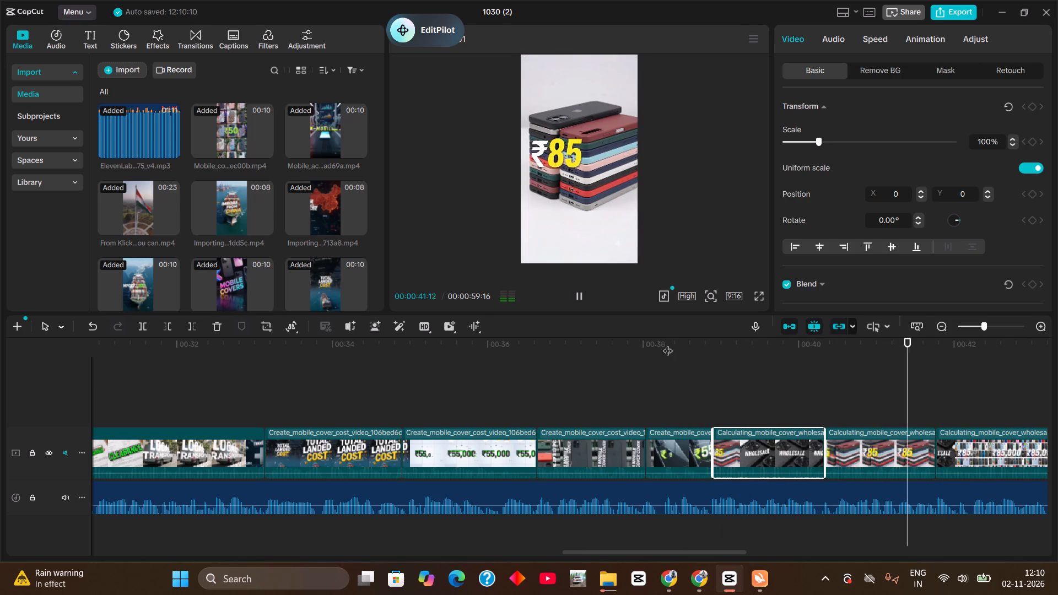
key("space")
left_click_drag(953, 349, 827, 356)
key("space")
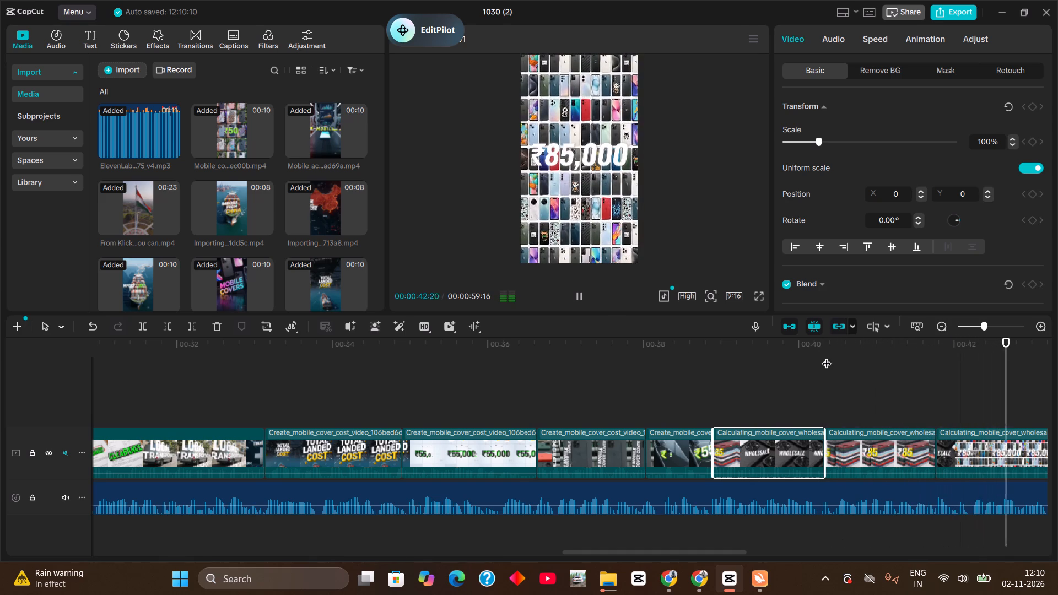
key("space")
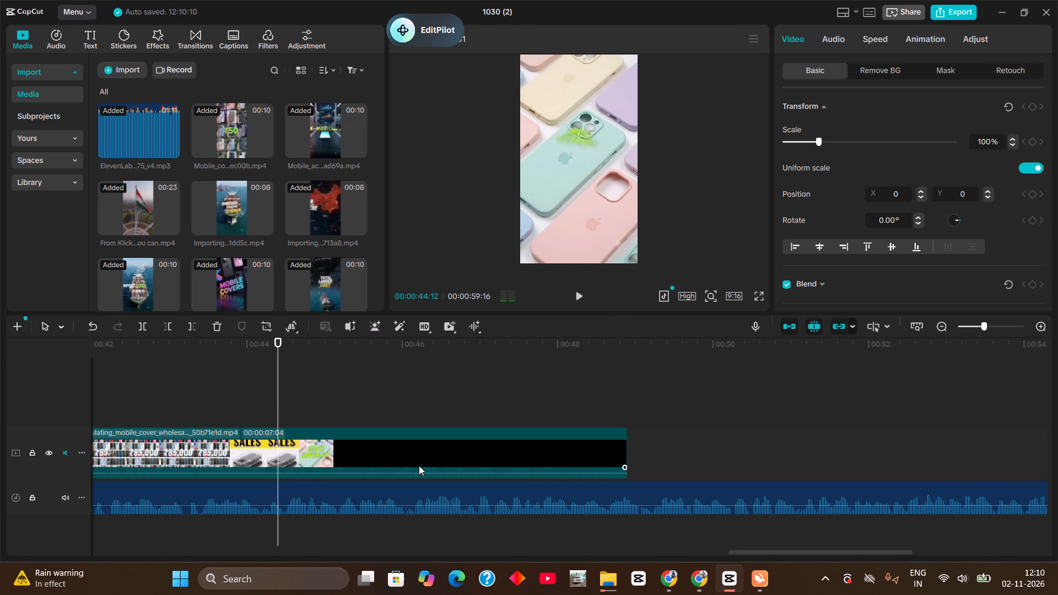
Isolate the TOTAL SALES shot by splitting the last 50b71e1d part at 00:00:43:10 and 00:00:44:10.
left_click_drag(217, 350, 342, 364)
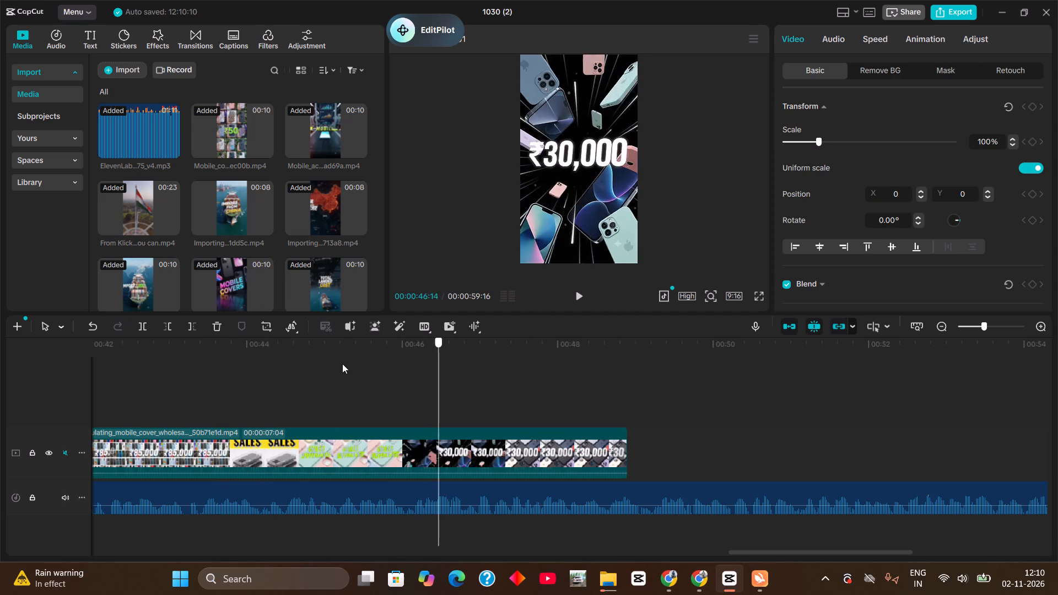
left_click_drag(342, 364, 154, 357)
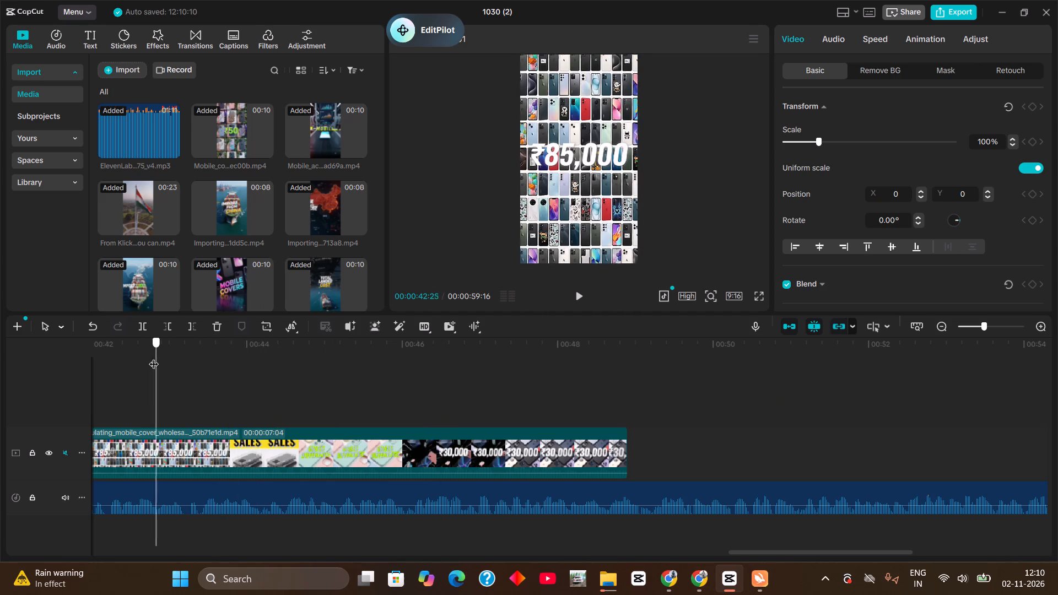
left_click_drag(154, 357, 192, 355)
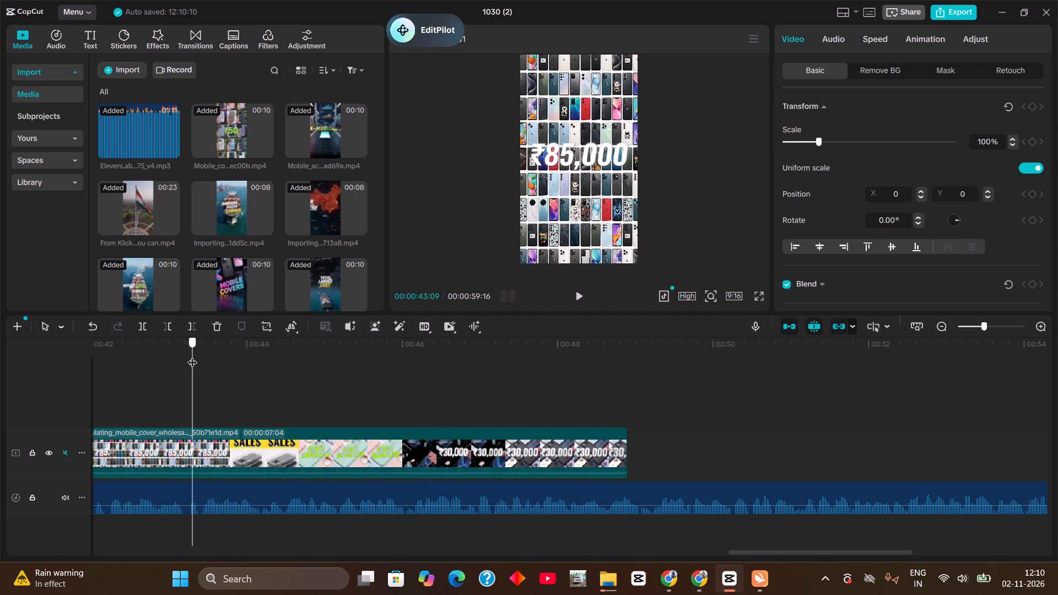
left_click_drag(192, 355, 195, 355)
key("ctrl+b")
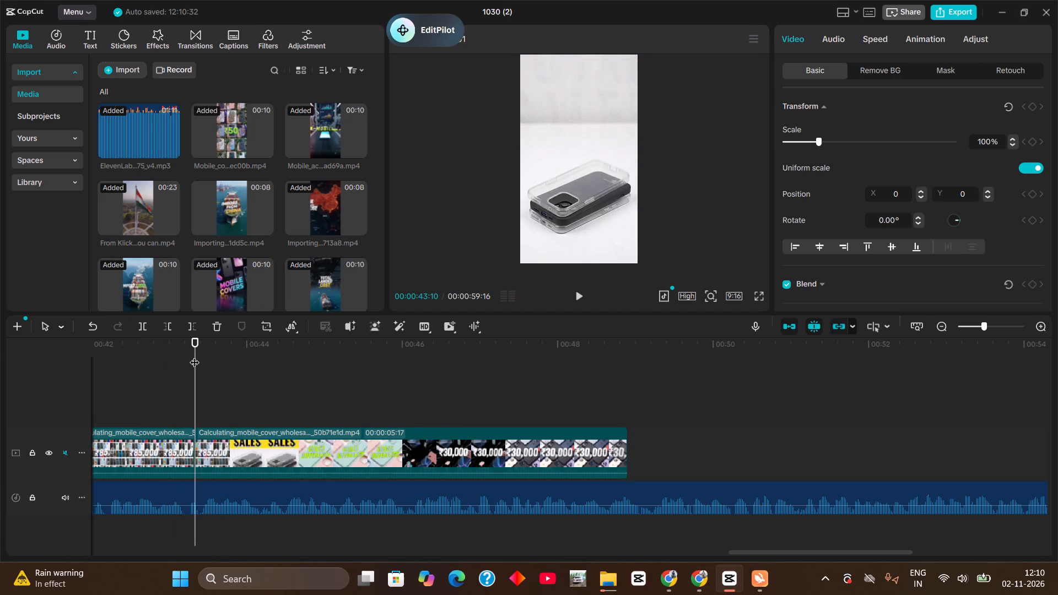
left_click_drag(193, 341, 281, 365)
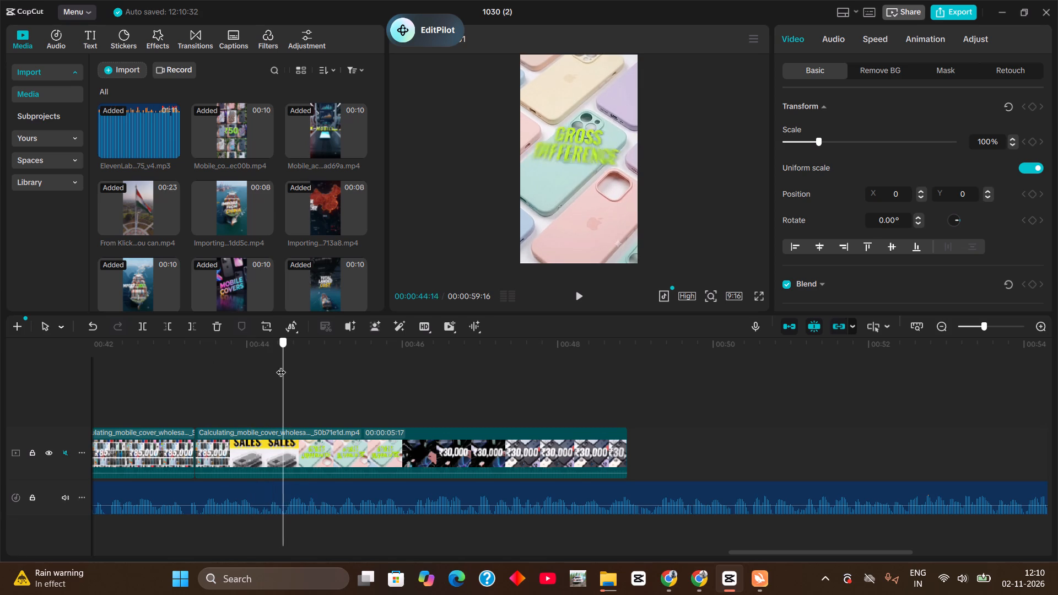
left_click_drag(281, 365, 274, 369)
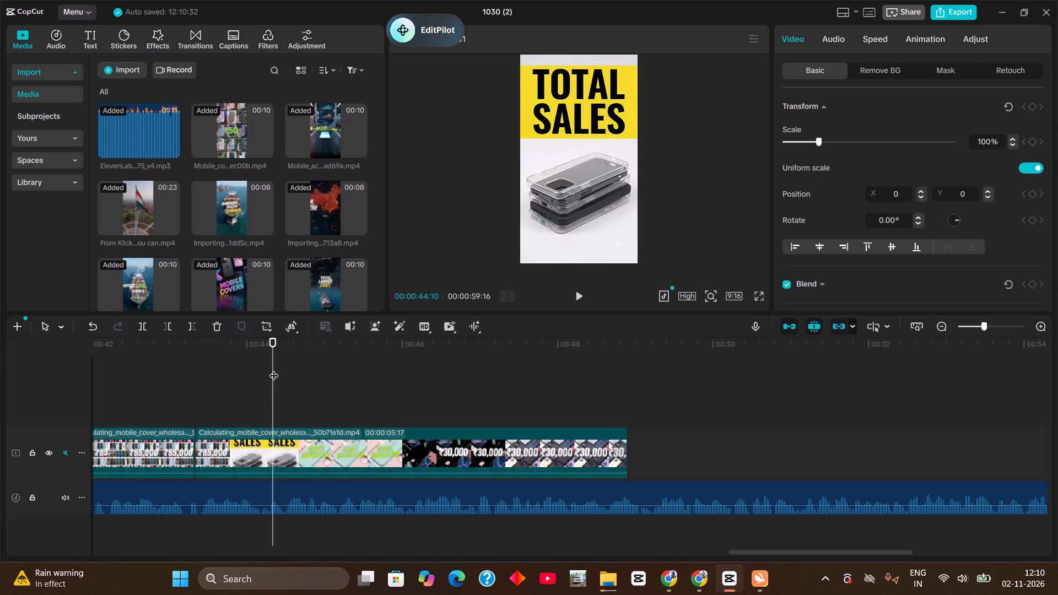
key("ctrl+b")
Move the TOTAL SALES part ahead of the ₹85,000 part on the main video track.
left_click_drag(275, 395, 279, 396)
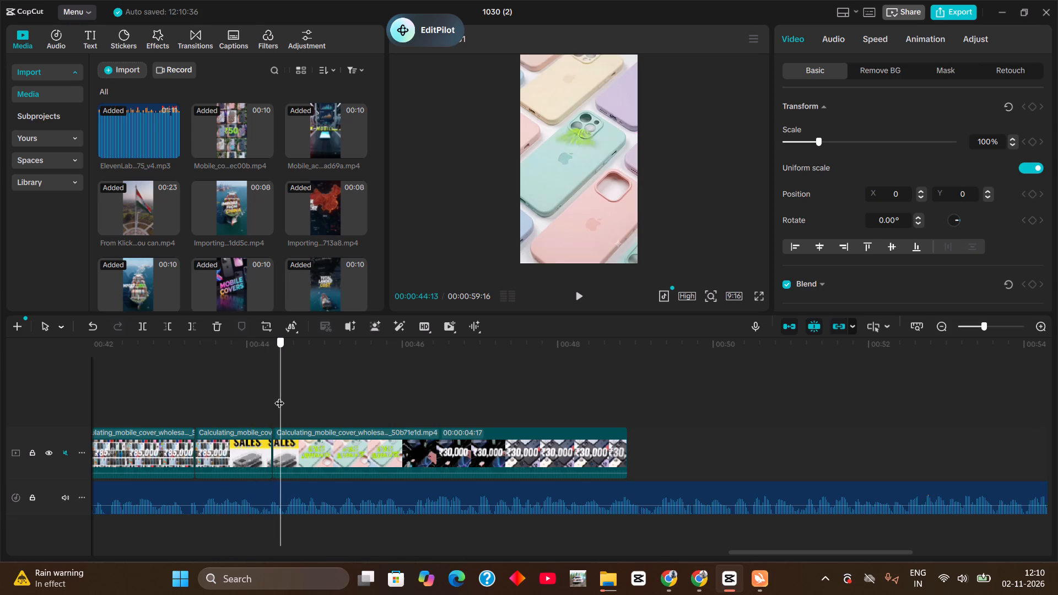
left_click_drag(279, 396, 251, 403)
key("space")
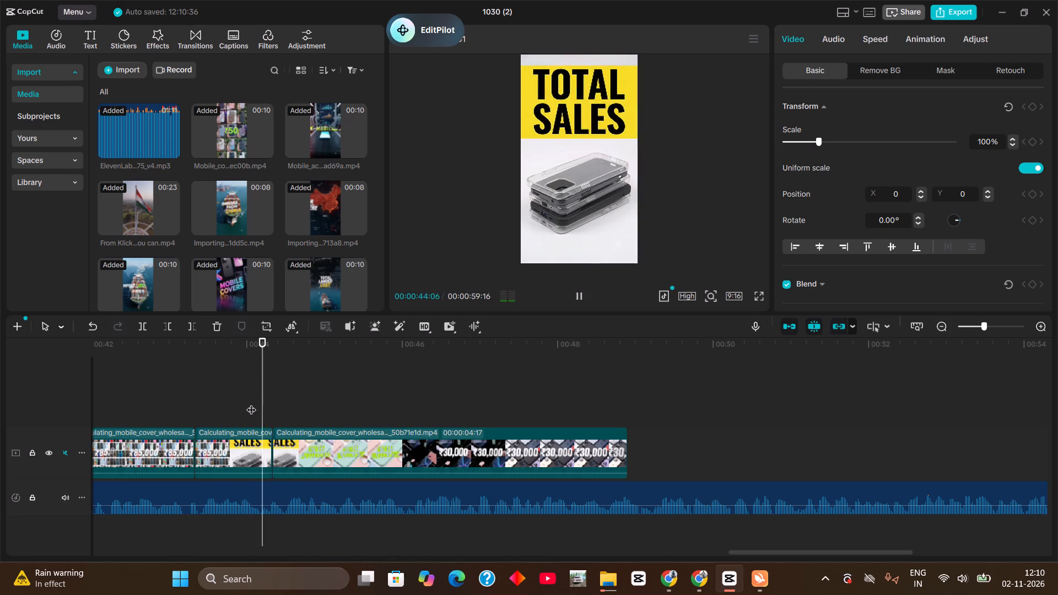
key("space")
left_click_drag(242, 447, 112, 451)
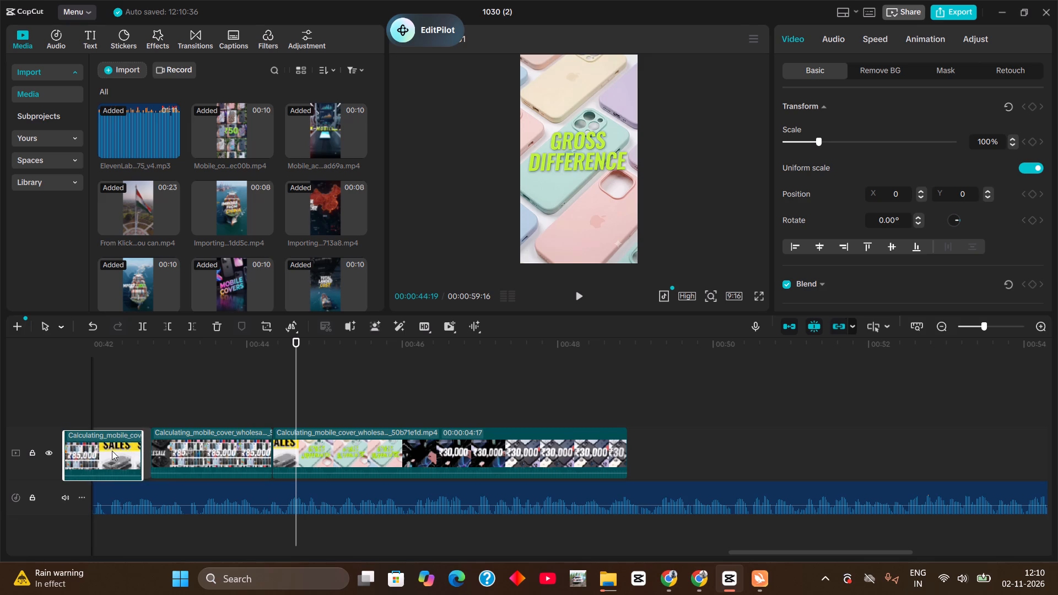
left_click_drag(112, 451, 216, 445)
Check the TOTAL SALES part against the voiceover and slow it down to 0.67x speed.
left_click_drag(117, 349, 117, 349)
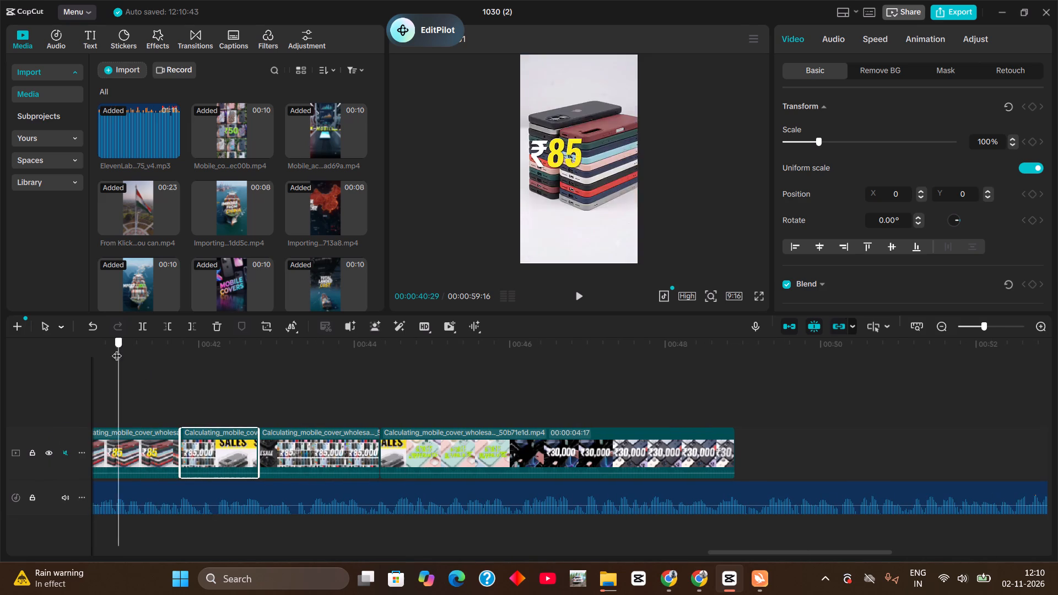
left_click_drag(117, 349, 161, 360)
key("space")
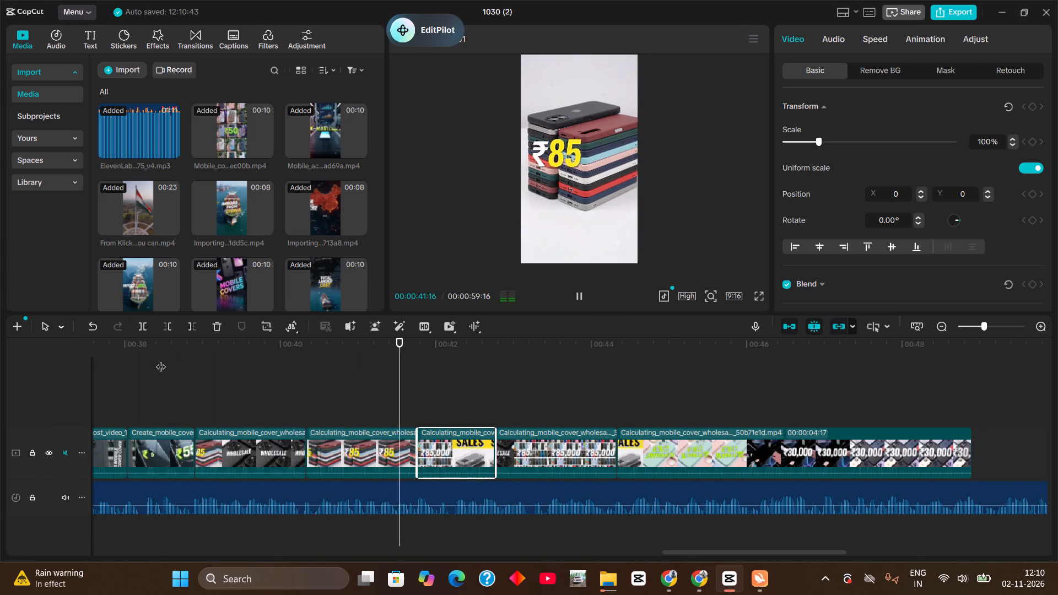
key("space")
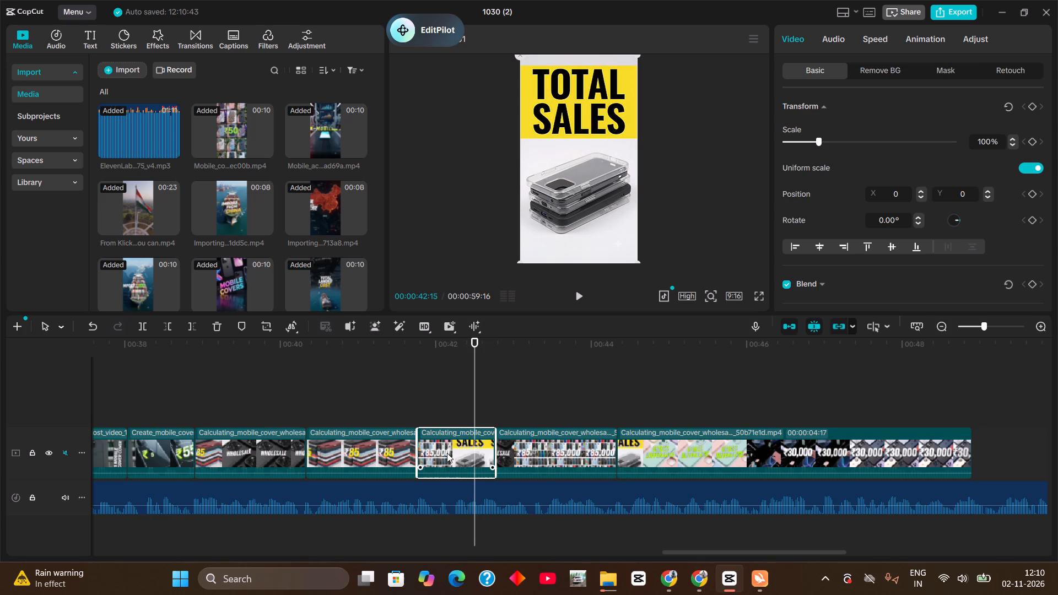
left_click(447, 453)
left_click(883, 42)
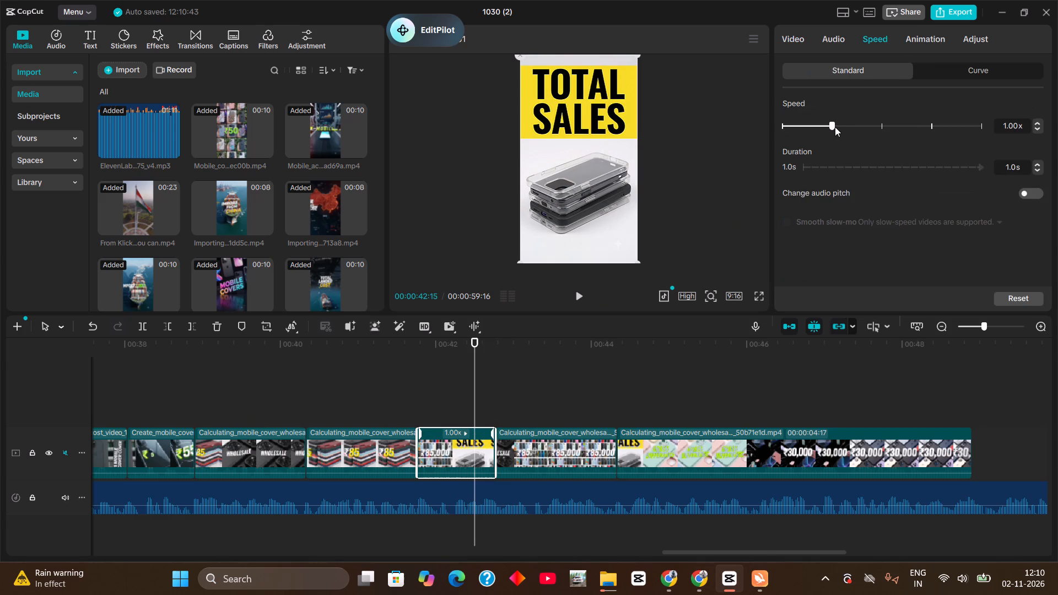
left_click_drag(835, 127, 826, 128)
left_click_drag(826, 128, 814, 128)
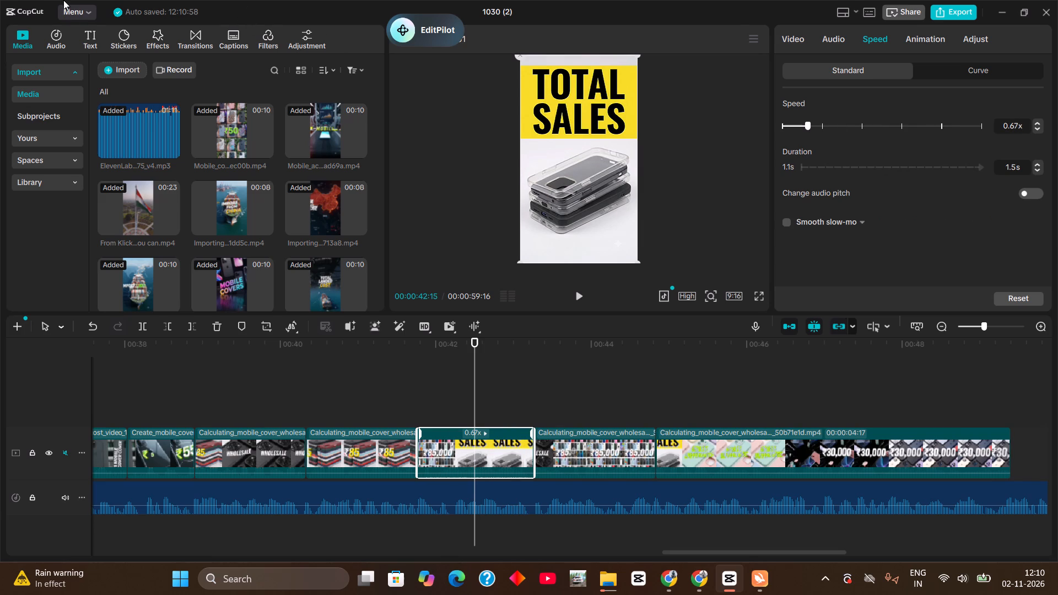
Switch the workspace layout to Vertical.
left_click(80, 10)
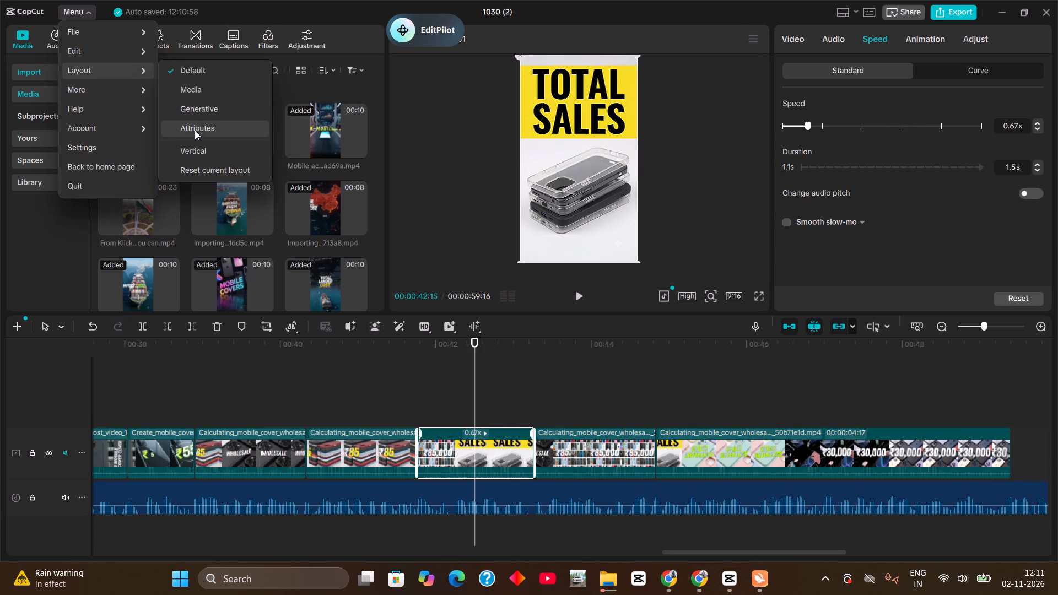
left_click(200, 150)
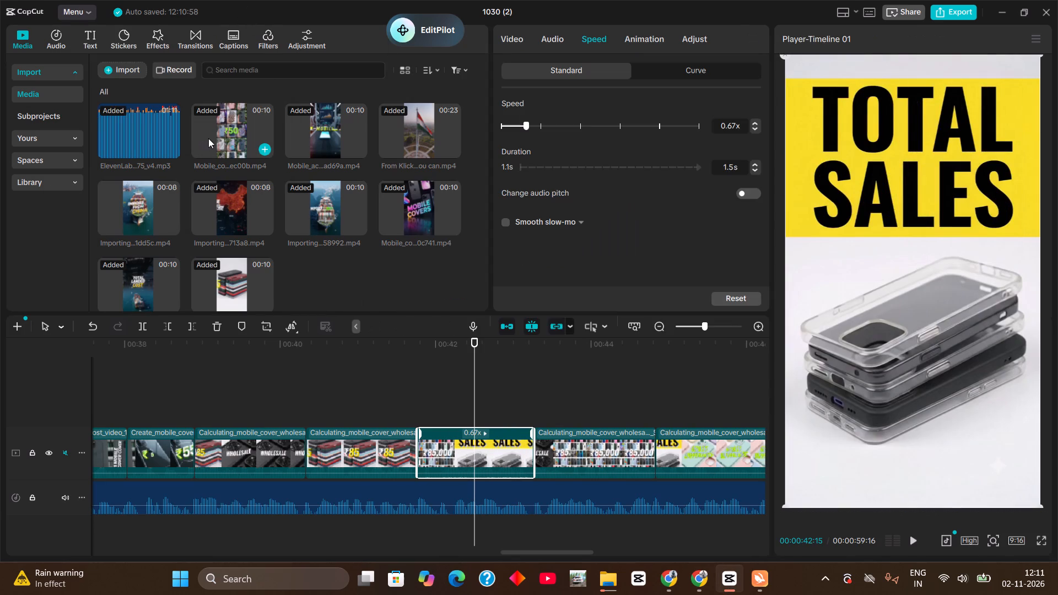
Play back the slowed TOTAL SALES part and its change to the ₹85,000 part to check timing against the voiceover.
left_click(386, 351)
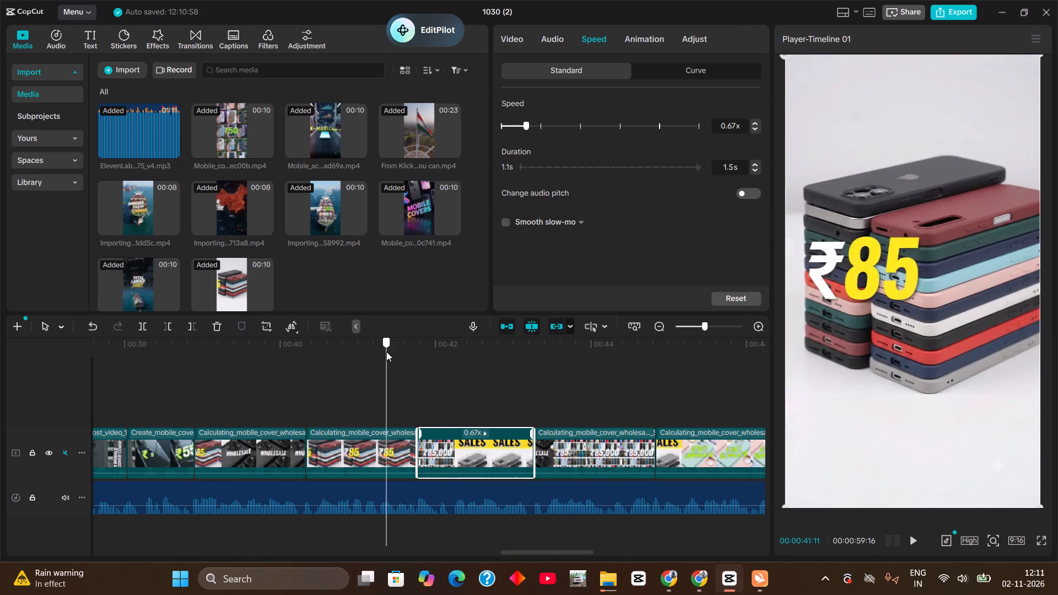
key("space")
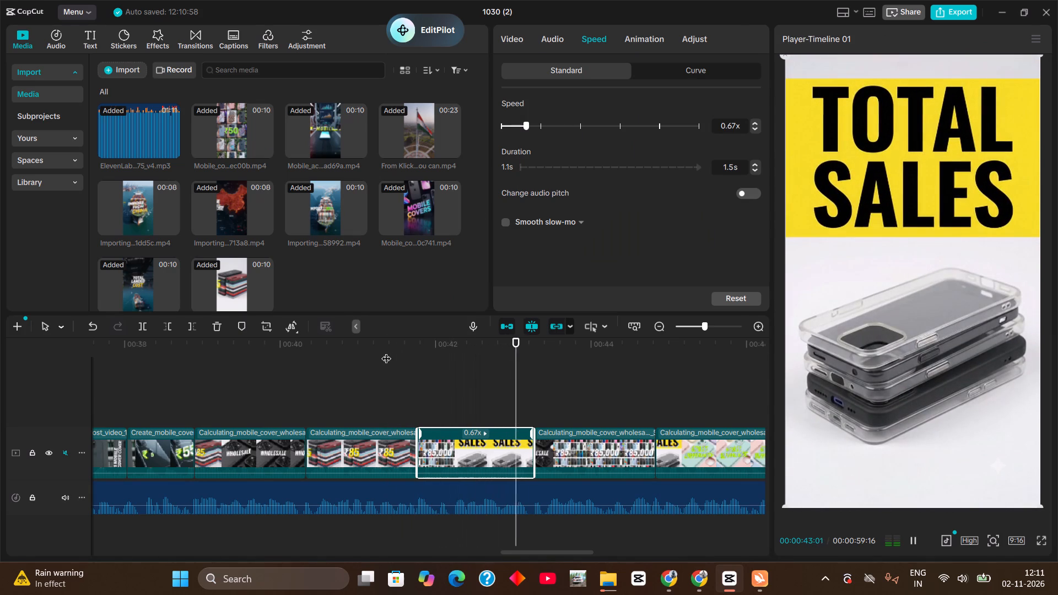
key("space")
key("space")
key("space")
left_click_drag(519, 352, 529, 358)
key("space")
key("space")
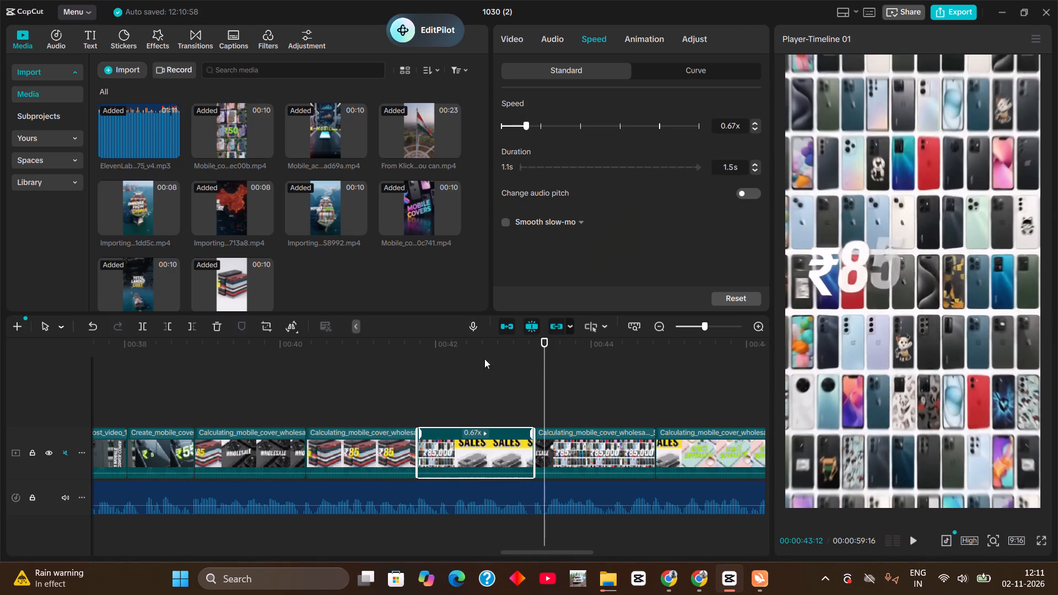
left_click(431, 356)
key("space")
key("space")
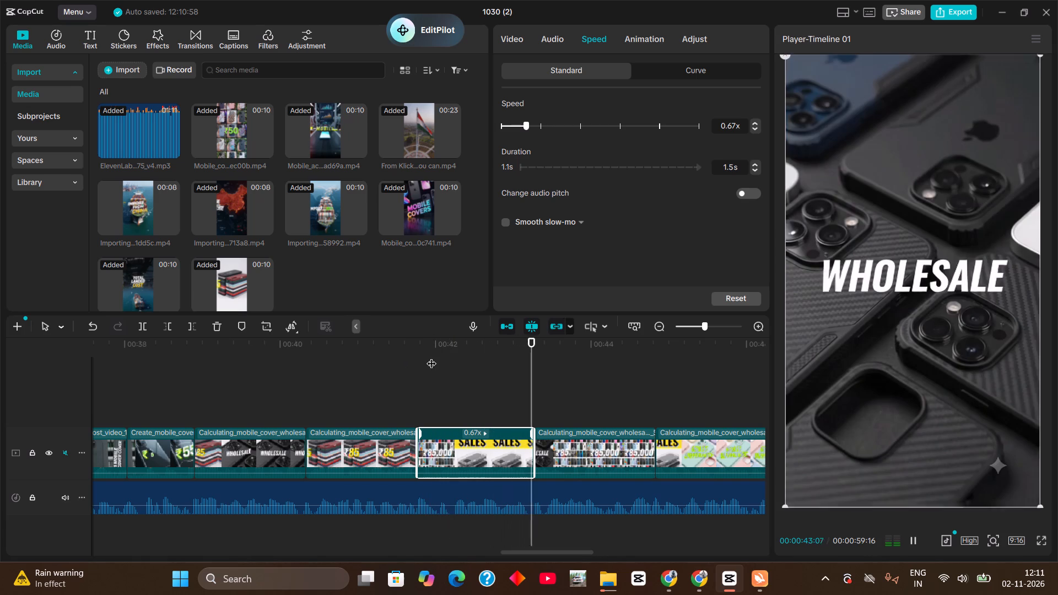
left_click(490, 391)
key("space")
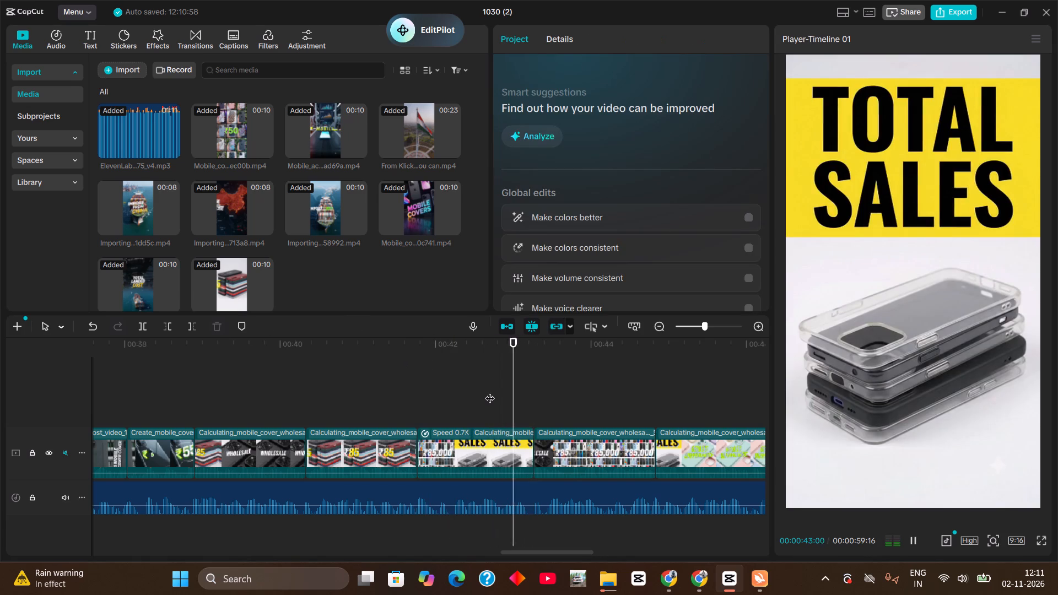
key("space")
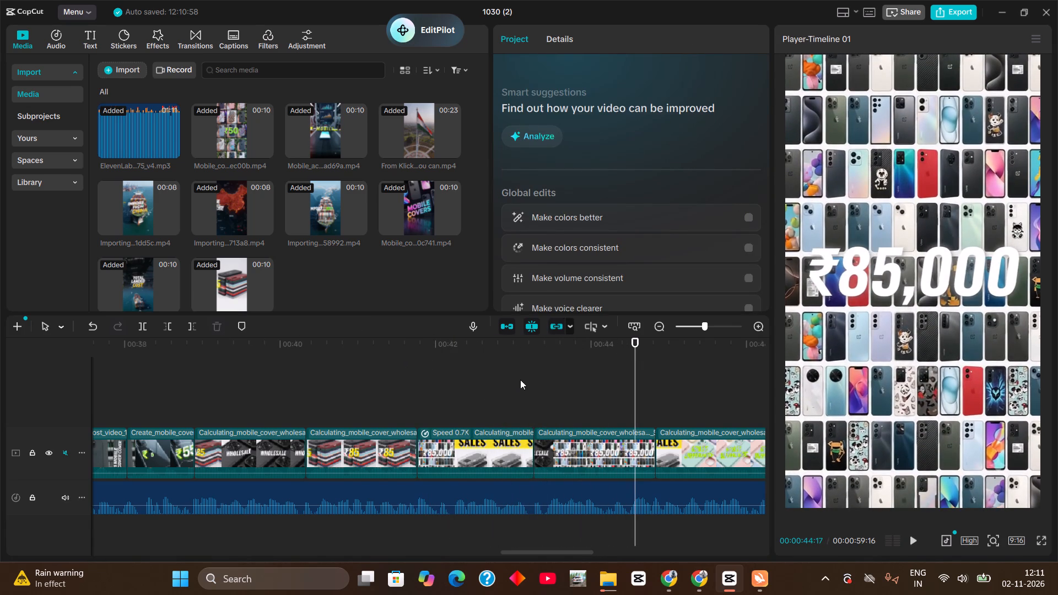
Split the ₹85,000 part at 00:00:43:11 and delete the short WHOLESALE leftover at its start.
left_click(528, 364)
key("space")
left_click(538, 356)
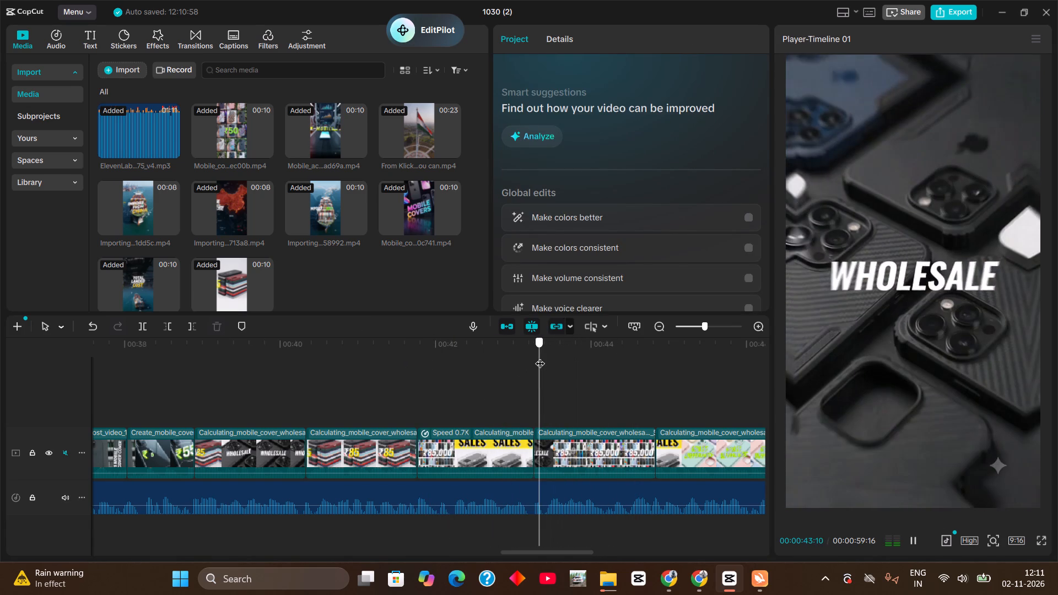
key("ctrl+b")
left_click(543, 459)
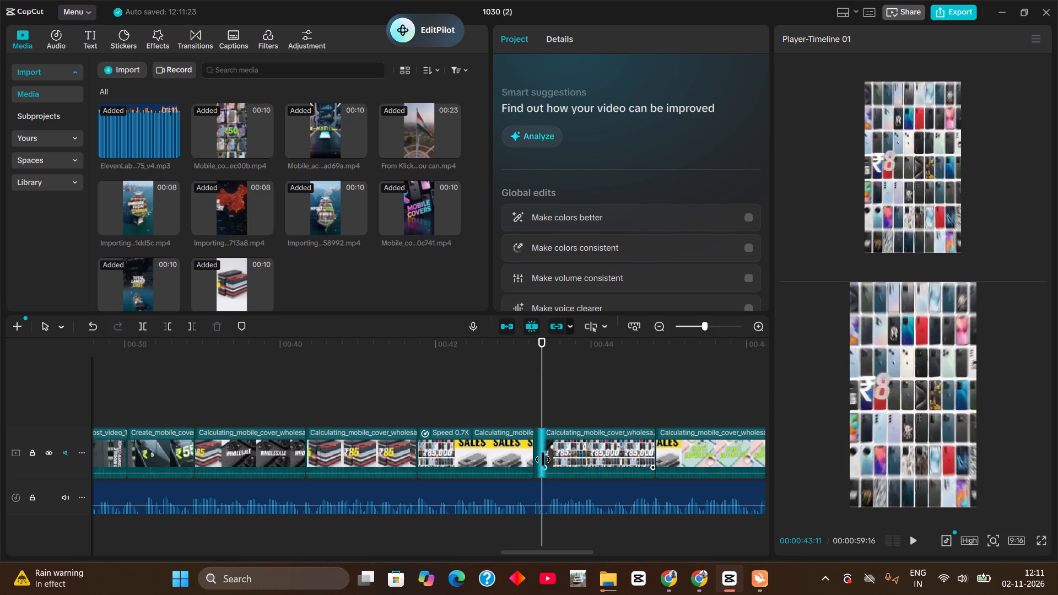
left_click(539, 453)
key("BackSpace")
Check the ₹85,000 part against the voiceover, split it at 00:00:44:12 and delete the leftover end before GROSS DIFFERENCE.
left_click(501, 355)
key("space")
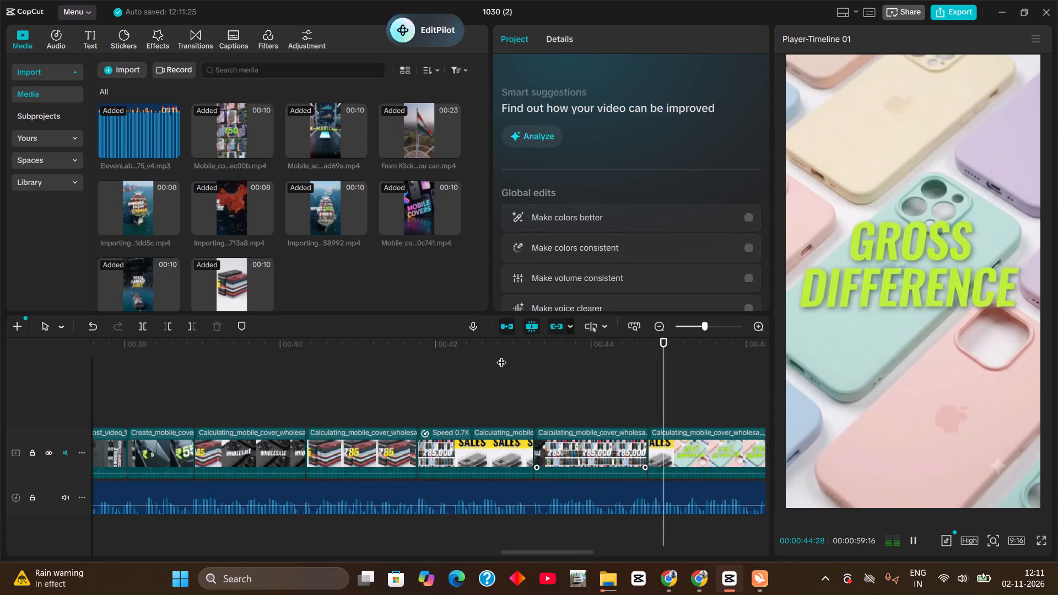
key("space")
left_click(543, 343)
key("space")
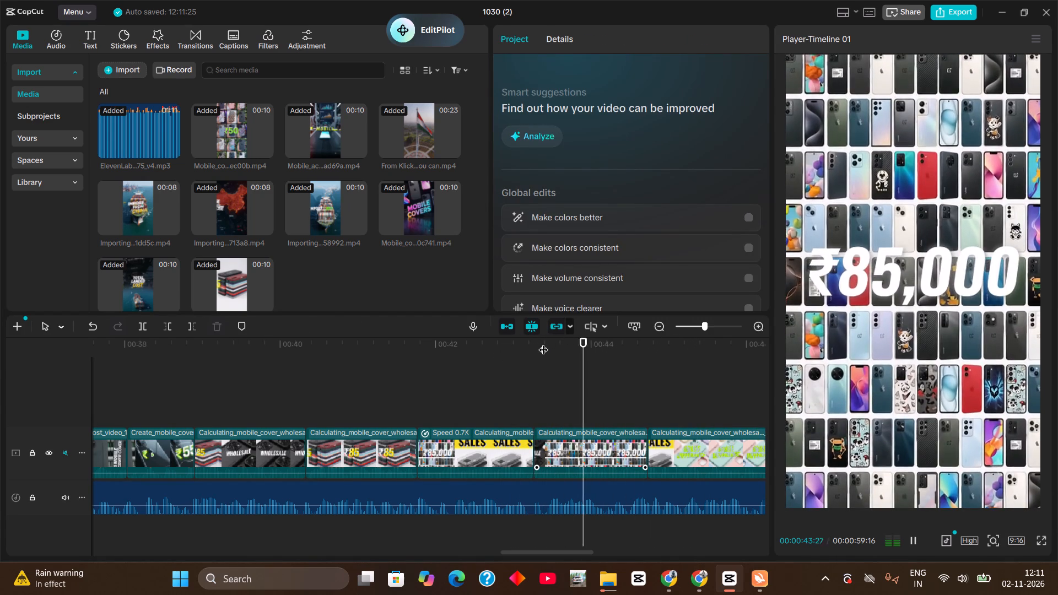
key("space")
left_click(627, 450)
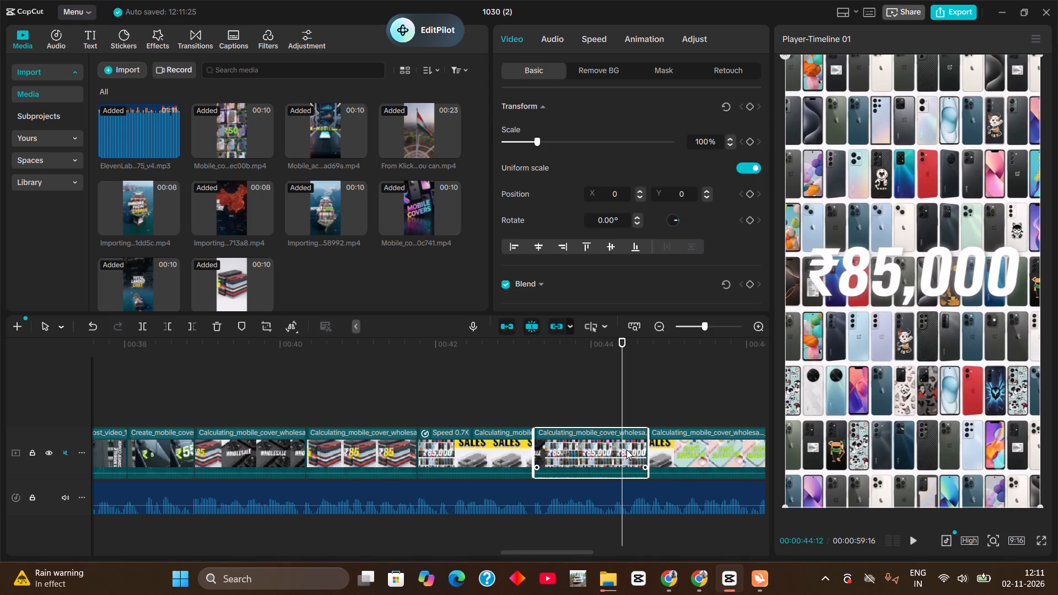
key("ctrl+b")
key("BackSpace")
key("space")
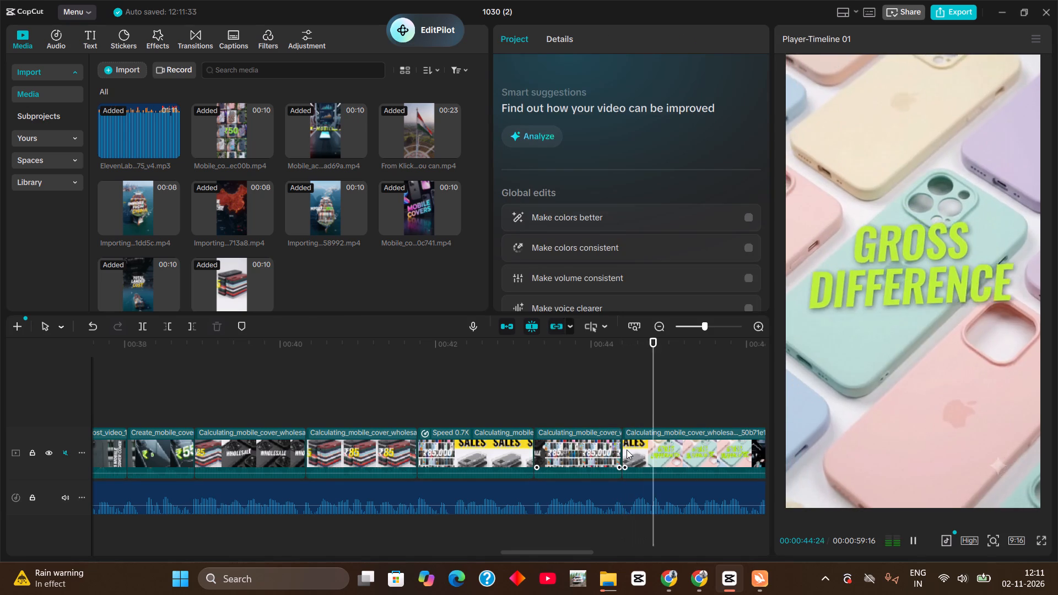
Split the GROSS DIFFERENCE part at 00:00:44:14 and delete the short TOTAL SALES leftover at its start.
key("space")
left_click(619, 360)
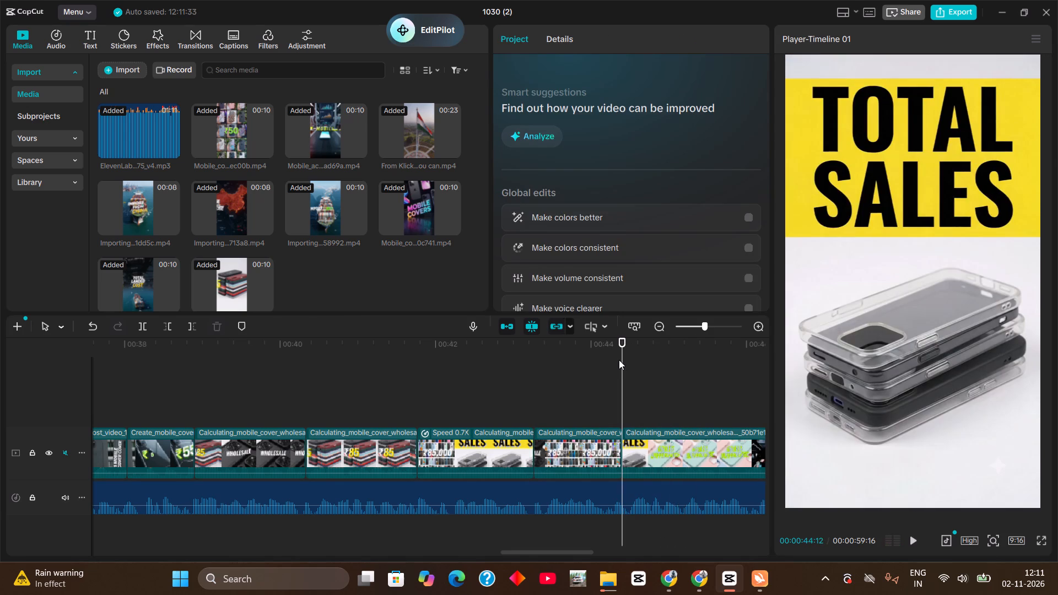
left_click_drag(619, 360, 628, 364)
left_click(628, 364)
key("ctrl+b")
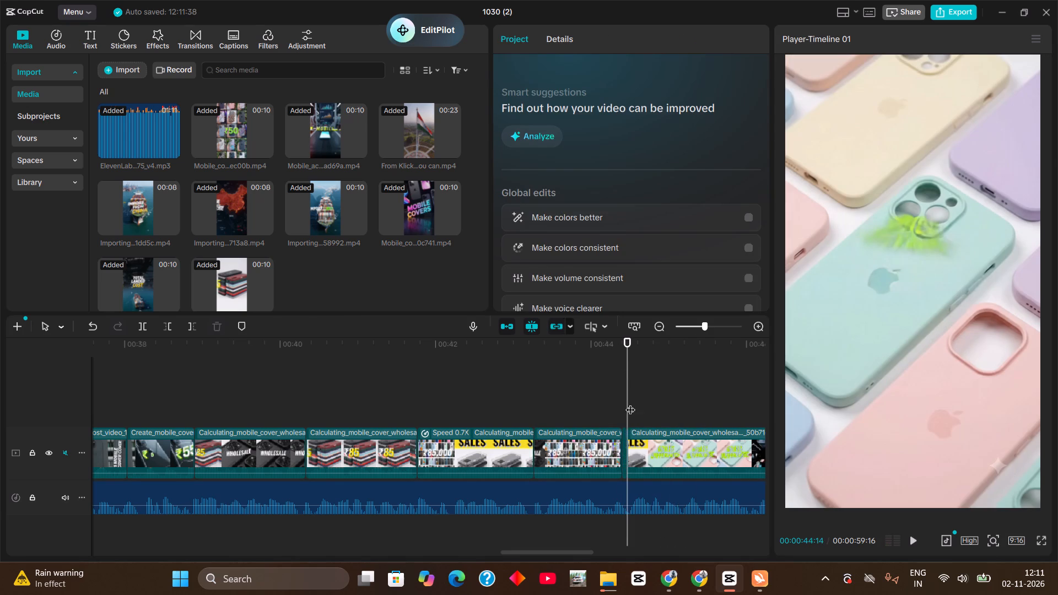
left_click(624, 442)
key("BackSpace")
Check GROSS DIFFERENCE against the voiceover, split it at 00:00:45:13 and again just before ₹30,000, and delete the section between the cuts.
left_click(585, 362)
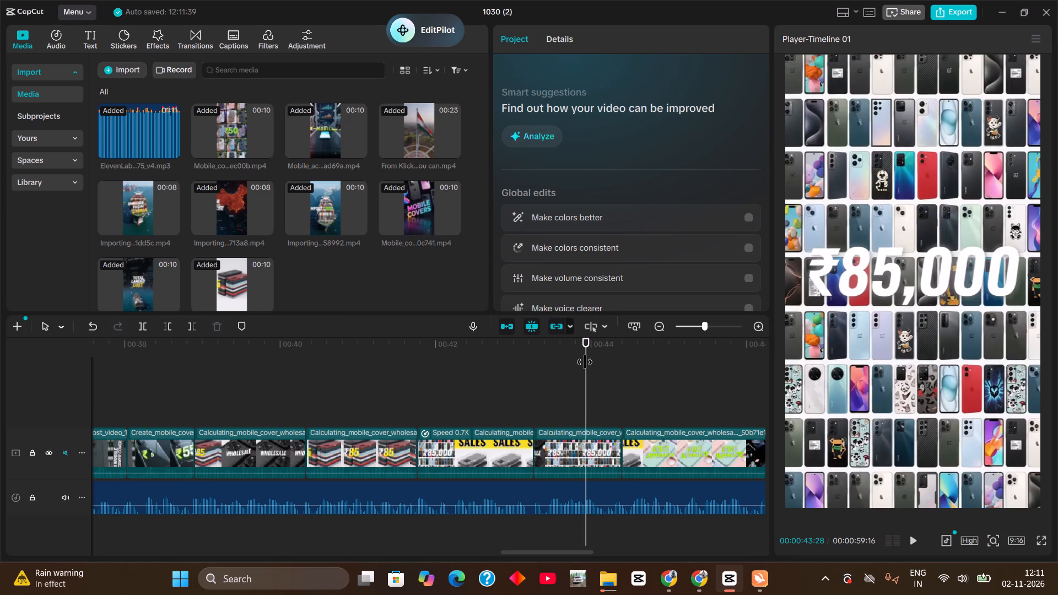
key("space")
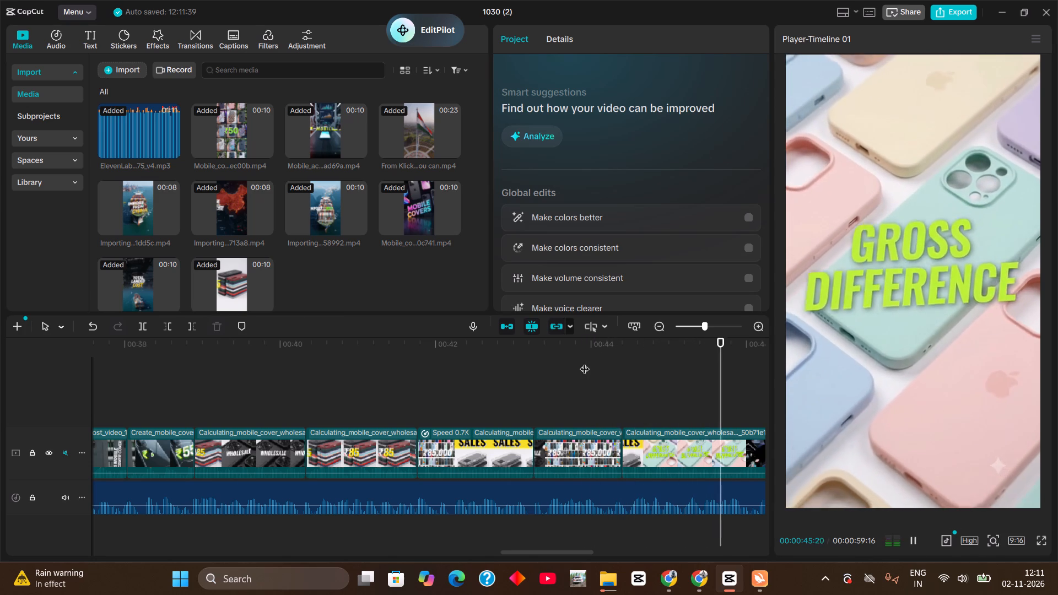
key("space")
left_click(614, 364)
key("space")
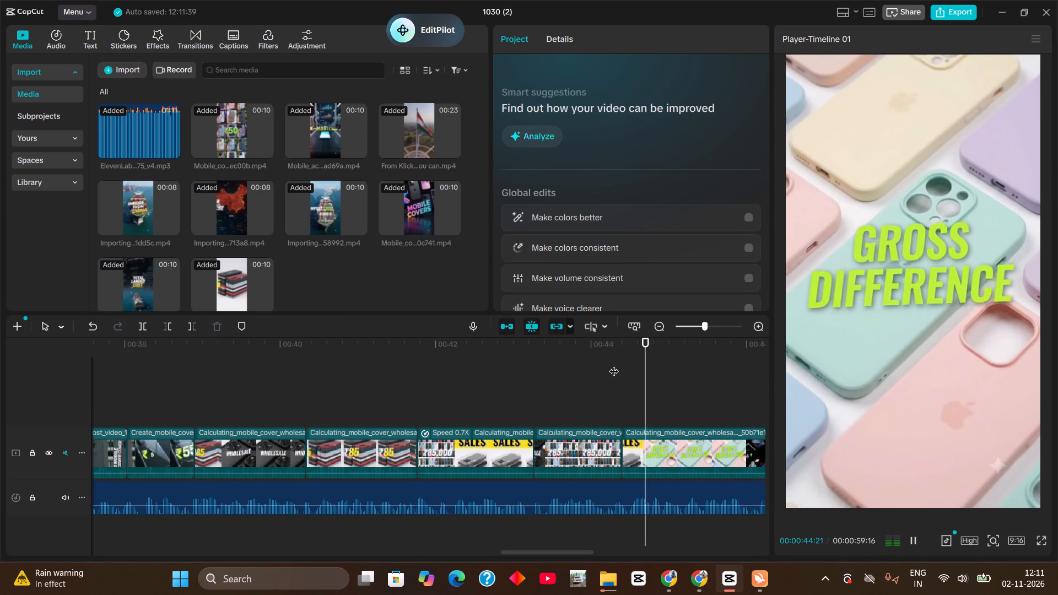
key("space")
key("ctrl+b")
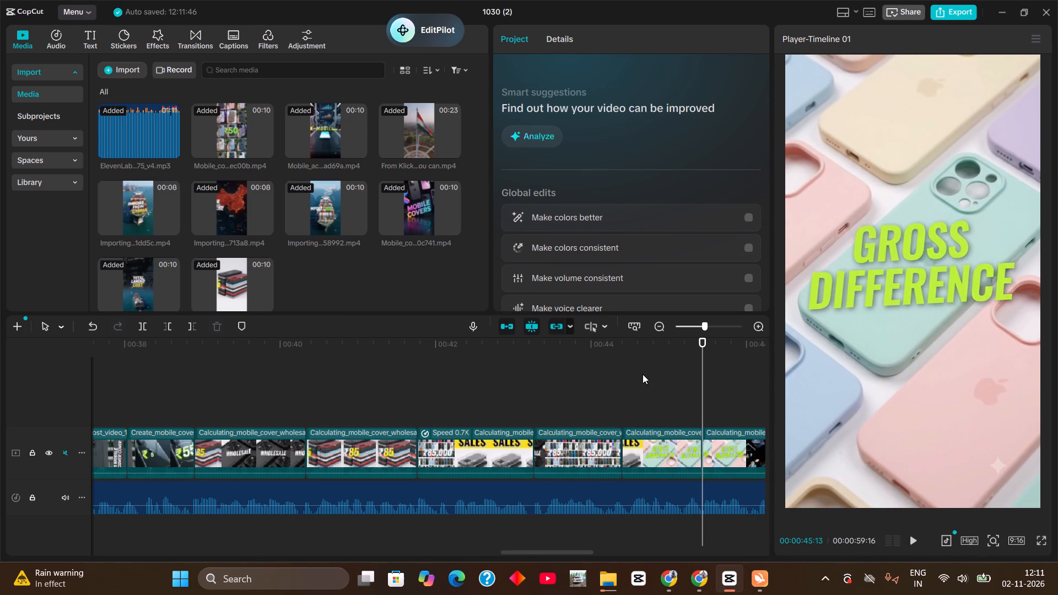
left_click_drag(701, 347, 732, 358)
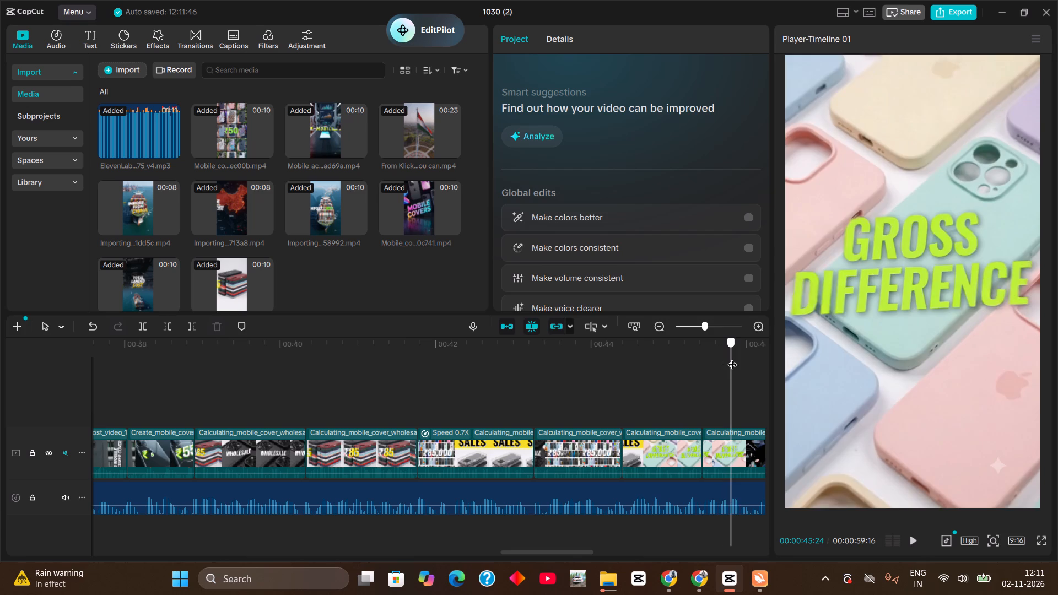
left_click_drag(732, 358, 735, 363)
key("ctrl+b")
left_click(725, 439)
key("BackSpace")
Play back the change from the GROSS DIFFERENCE part to the ₹30,000 part to check timing against the voiceover.
left_click(652, 353)
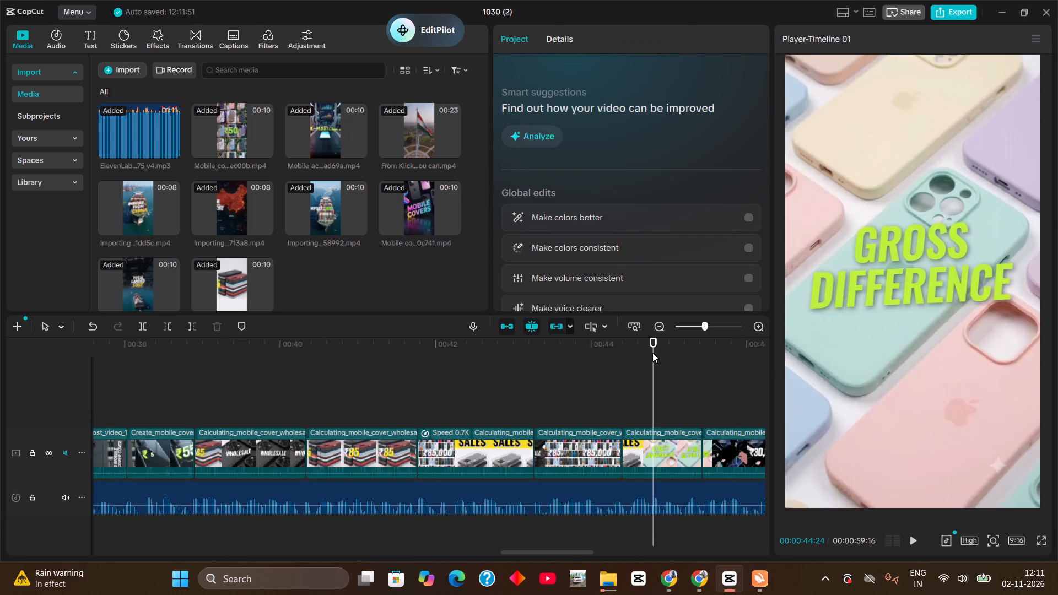
key("space")
key("space")
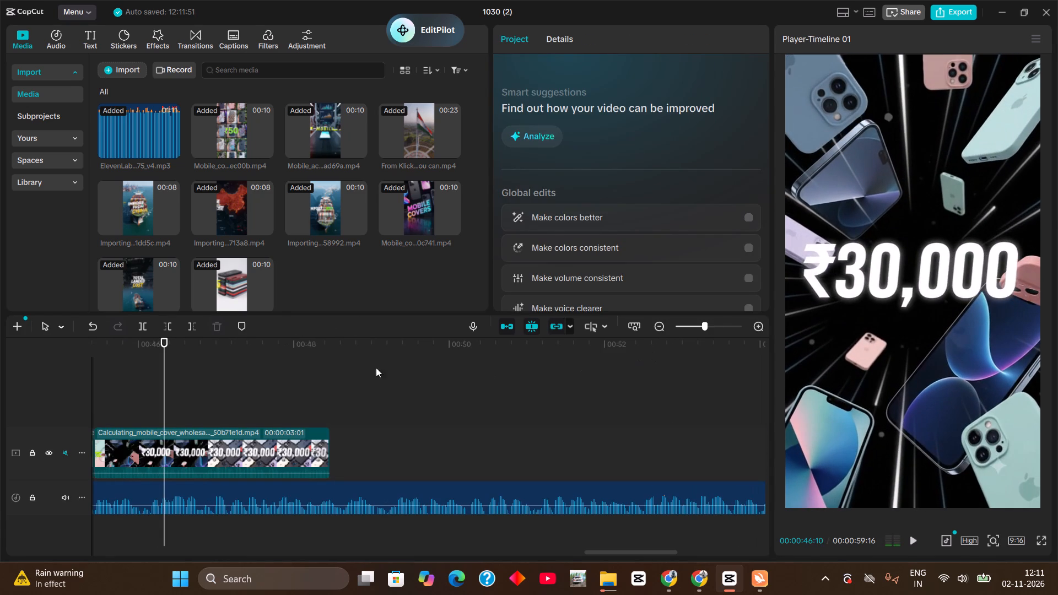
key("space")
left_click_drag(156, 347, 63, 357)
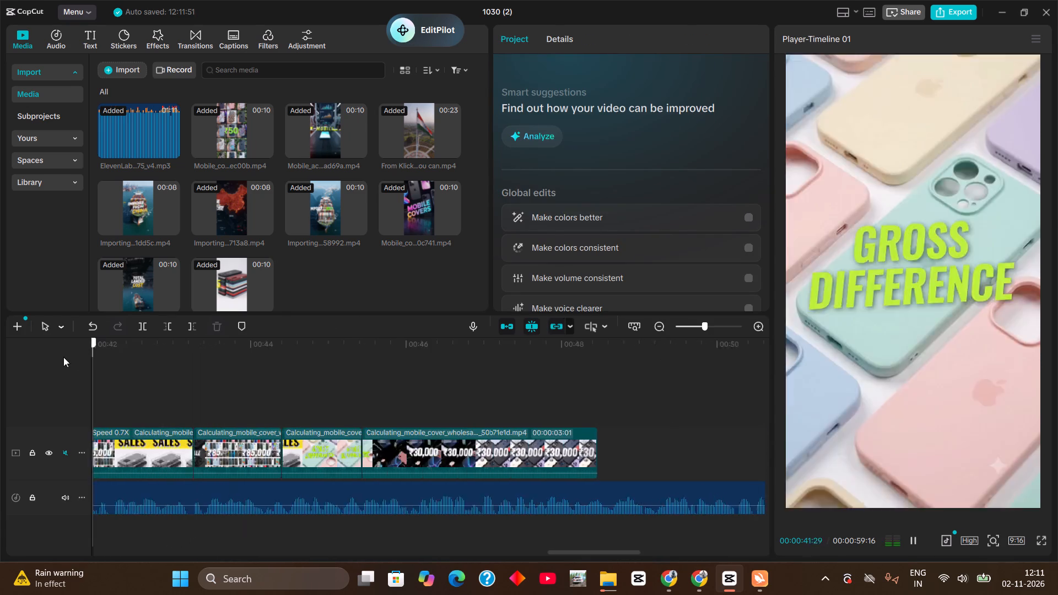
left_click_drag(63, 357, 524, 399)
key("space")
key("space")
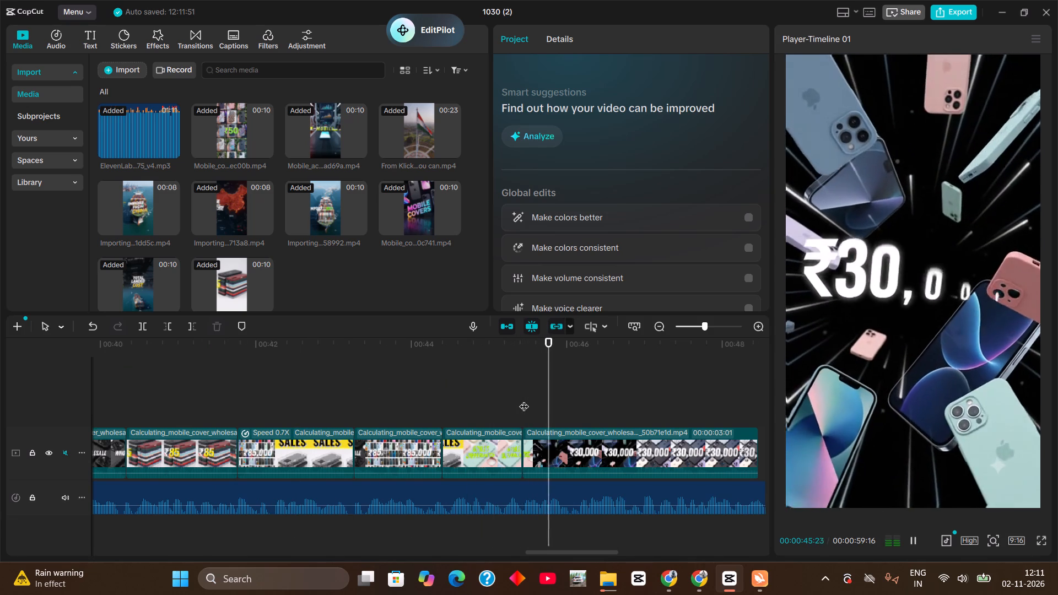
key("space")
Select the ₹30,000 part at the end of the video track.
left_click(587, 455)
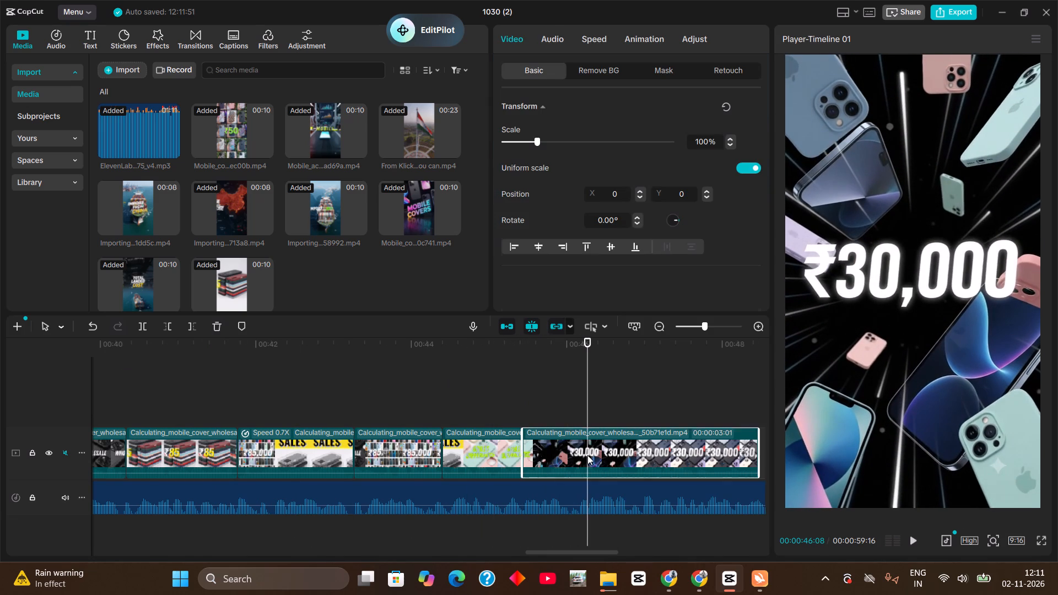
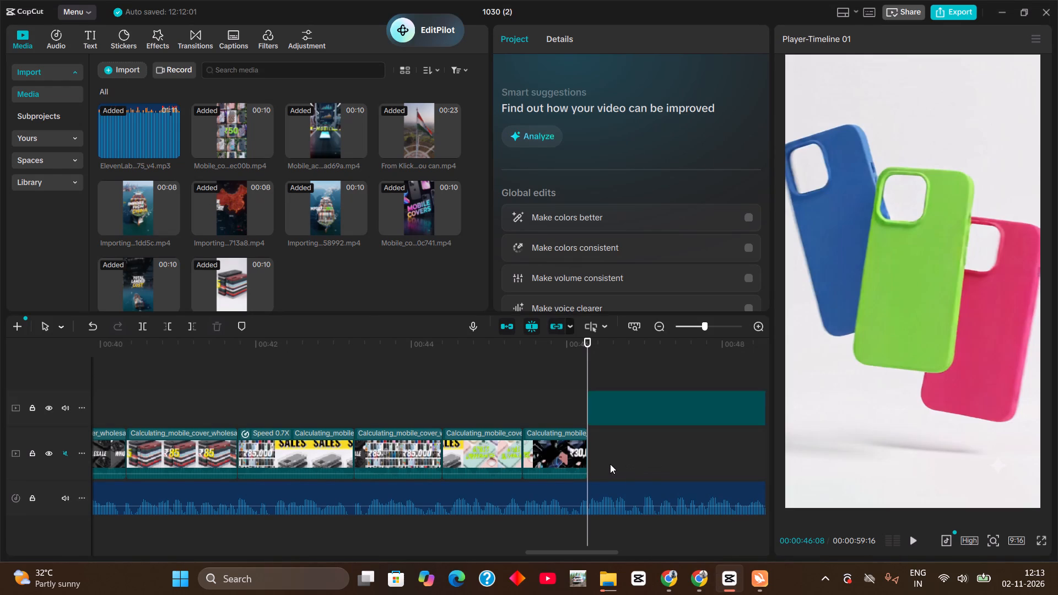
left_click_drag(616, 407, 619, 441)
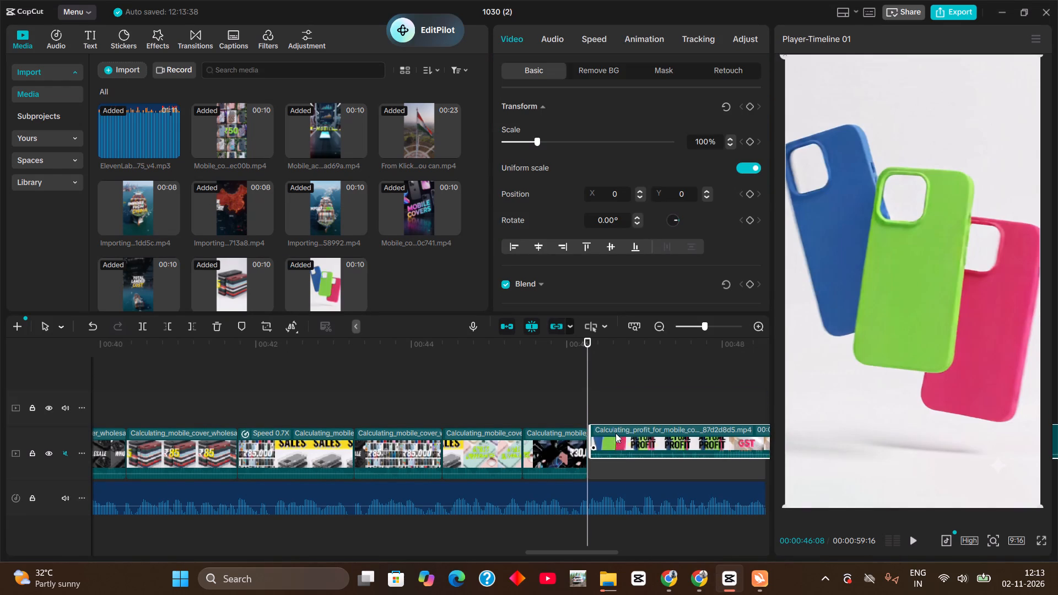
Play back the new clip against the voiceover, checking the timing of ACTUAL PROFIT, GST, SELLING EXPENSES and OTHER COSTS.
key("space")
key("space")
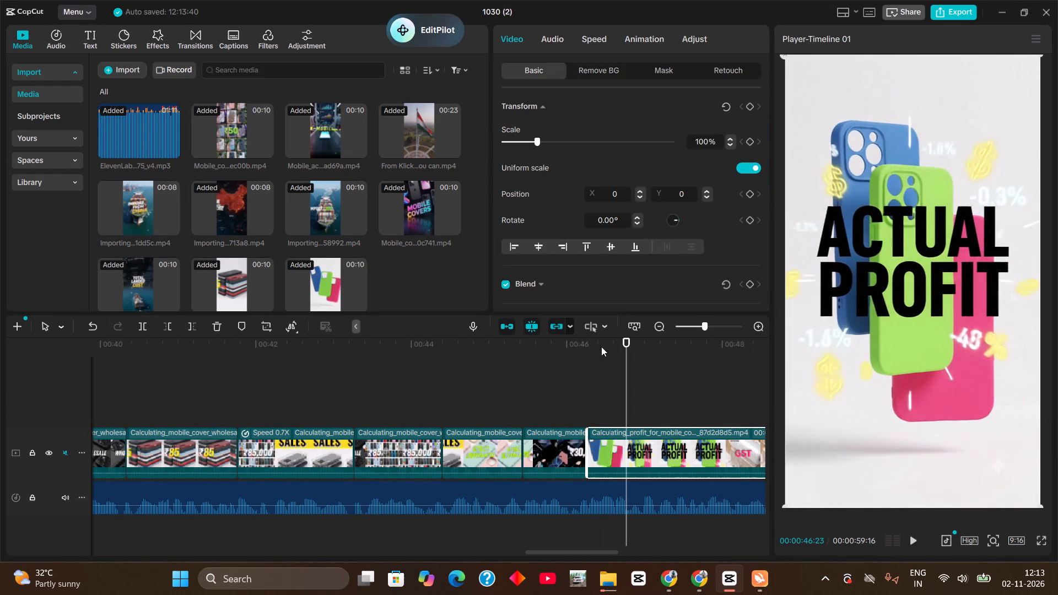
left_click(587, 353)
key("space")
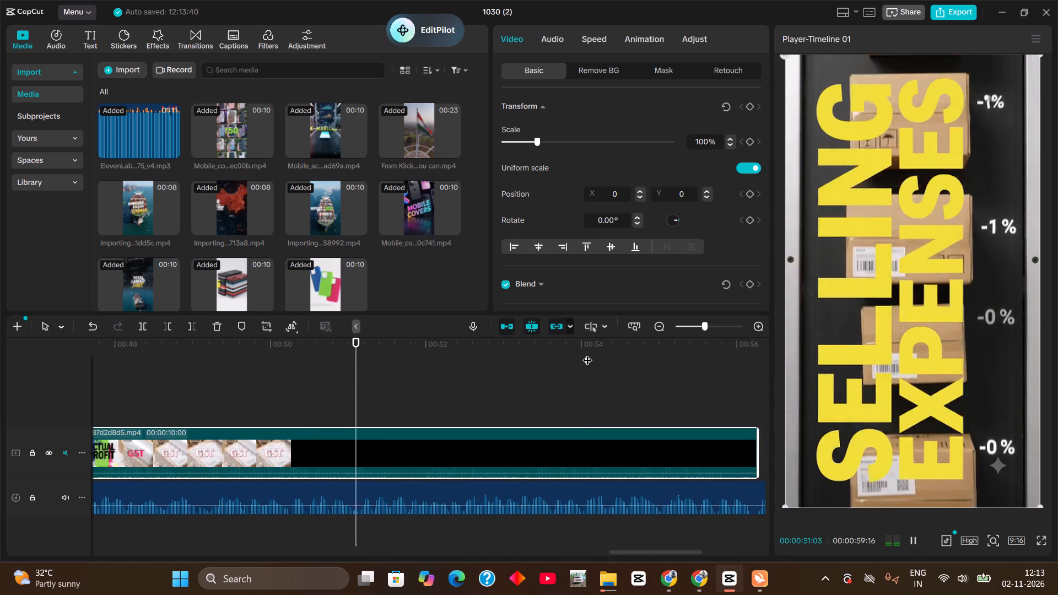
key("space")
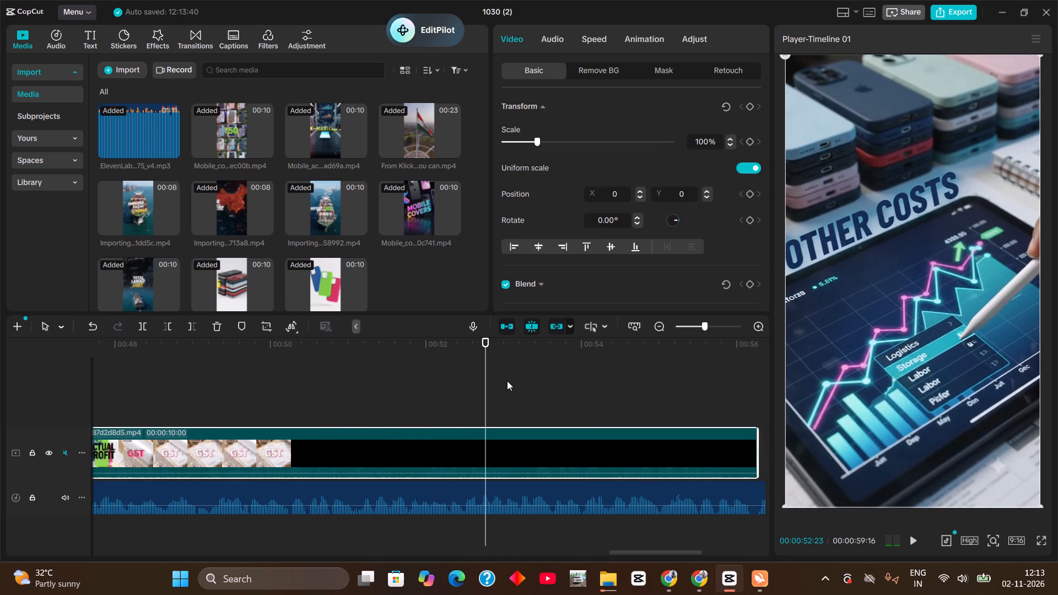
left_click(109, 358)
key("space")
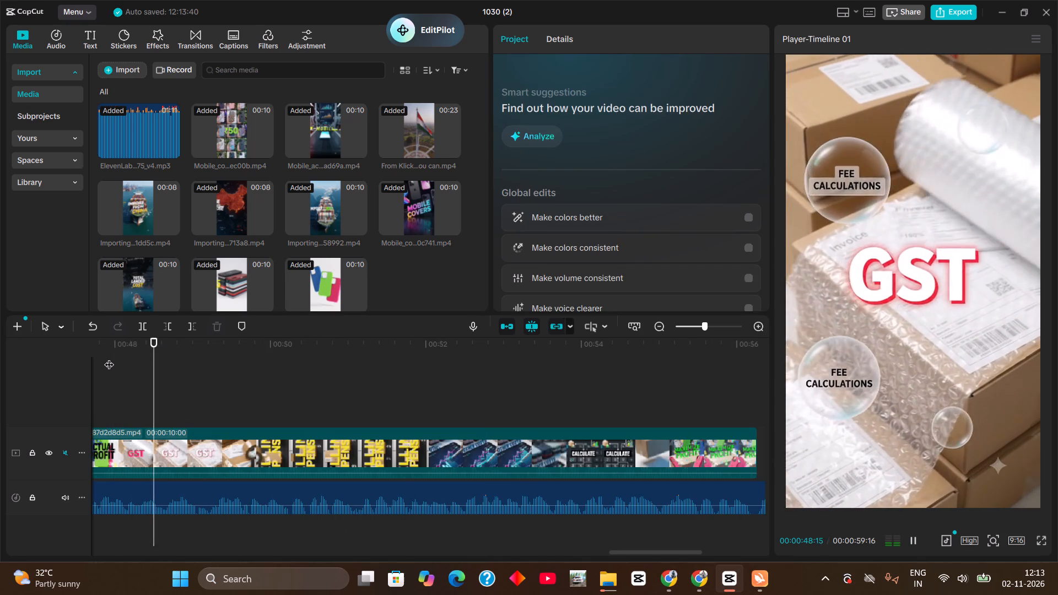
key("space")
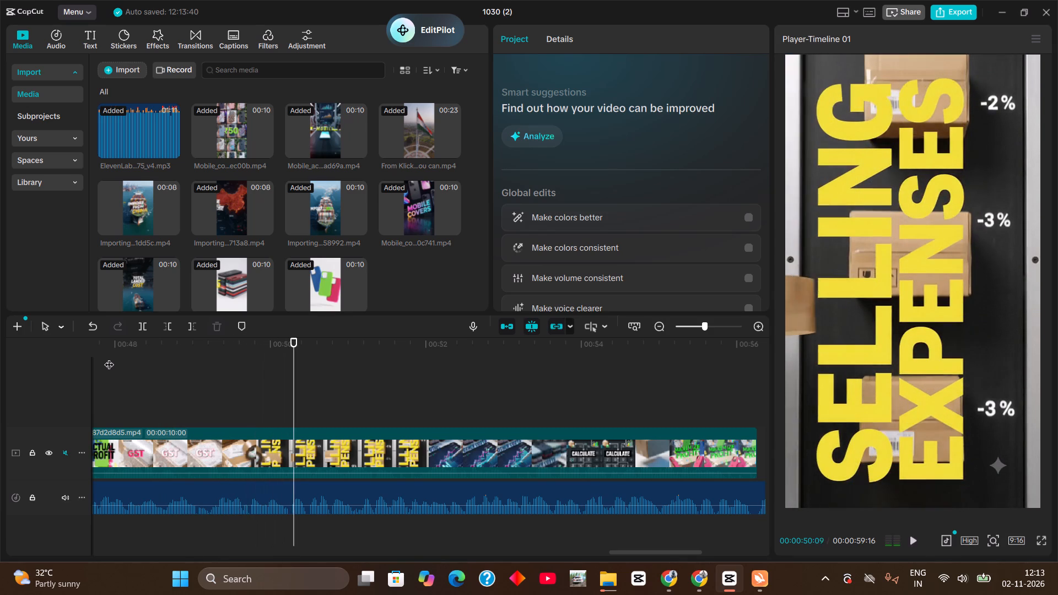
key("space")
key("space")
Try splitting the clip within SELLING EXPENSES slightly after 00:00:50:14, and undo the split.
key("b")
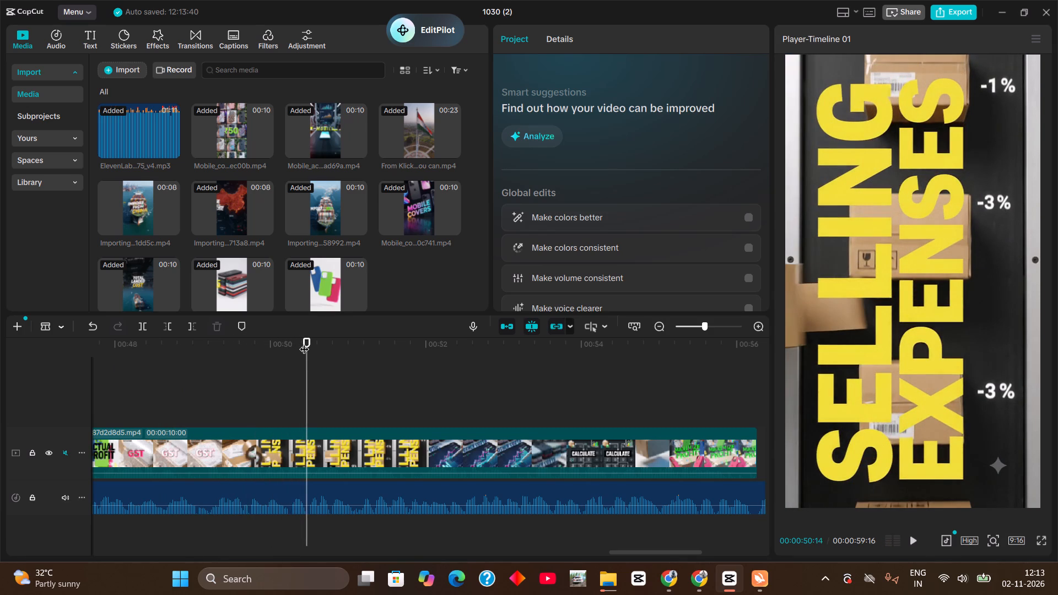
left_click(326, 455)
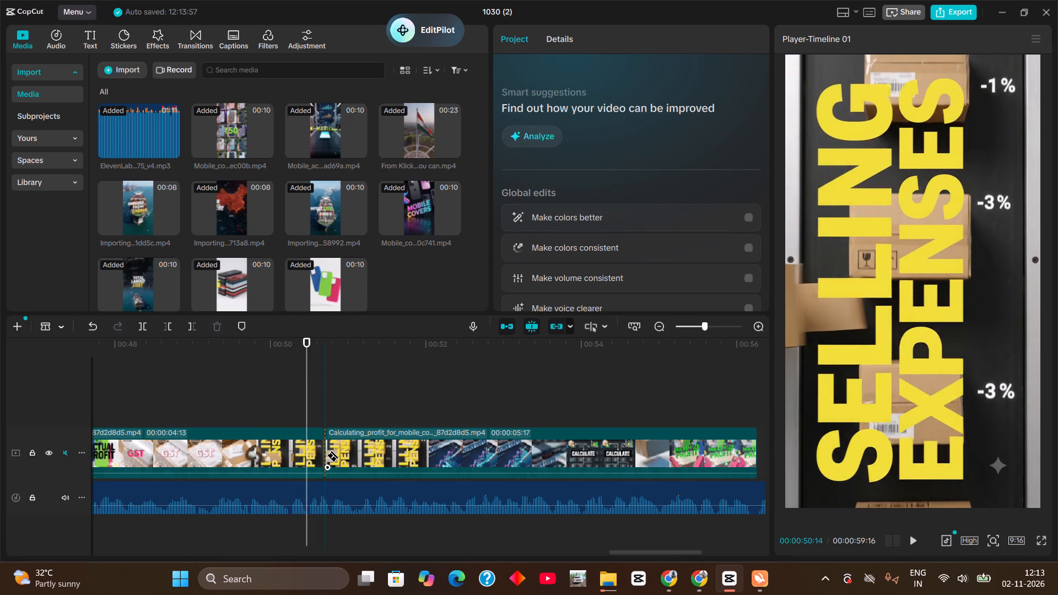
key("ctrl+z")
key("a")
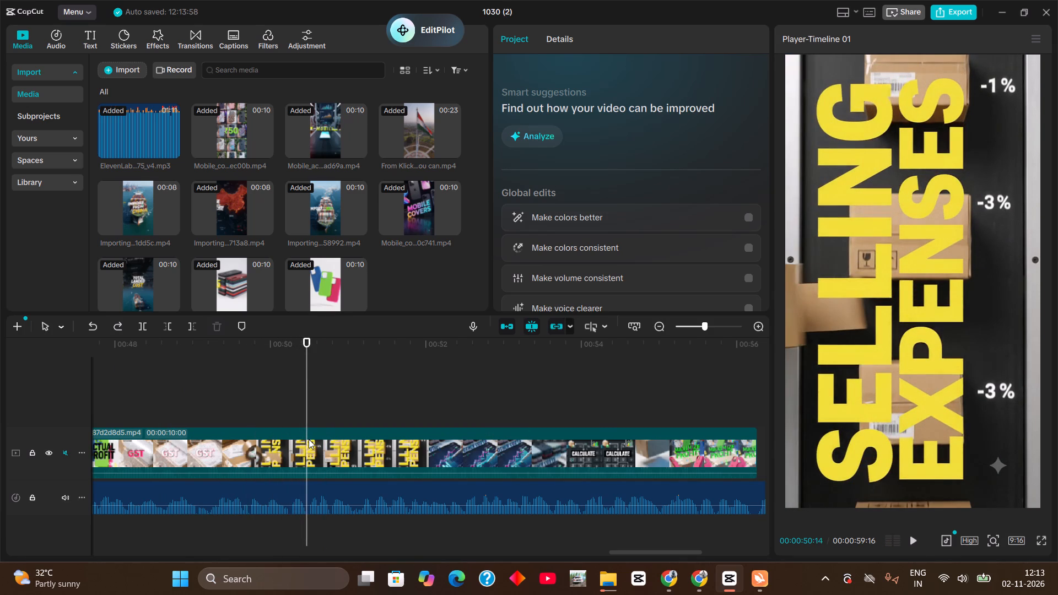
Split the profit clip at 00:00:50:14 and 00:00:51:26, and delete the SELLING EXPENSES section between the cuts.
key("ctrl+b")
left_click_drag(309, 407, 417, 413)
key("ctrl+b")
double_click(379, 448)
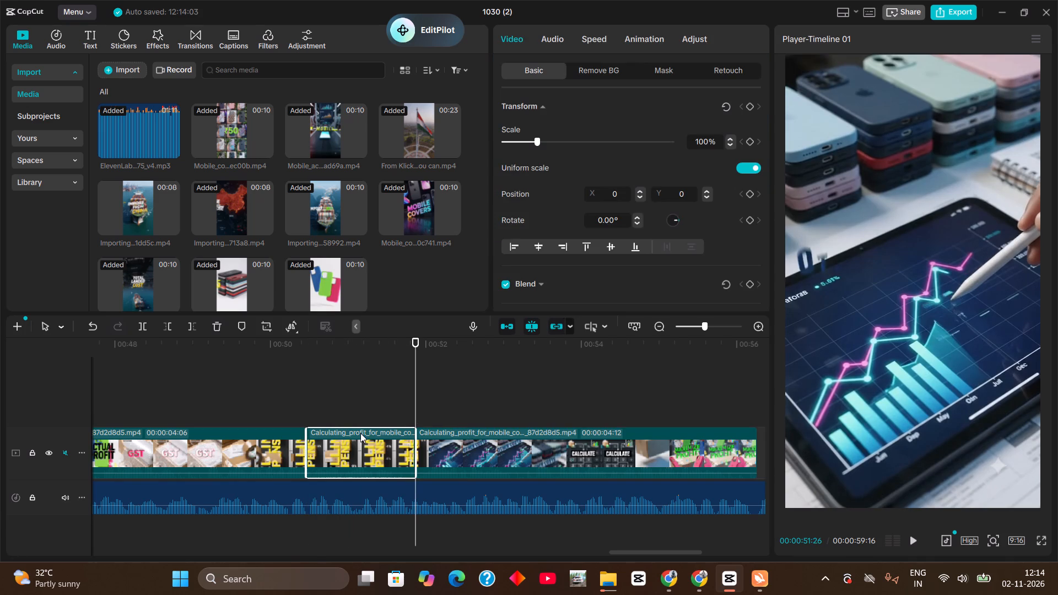
key("BackSpace")
Play back the change from SELLING EXPENSES to OTHER COSTS to check its timing against the voiceover.
double_click(214, 349)
key("space")
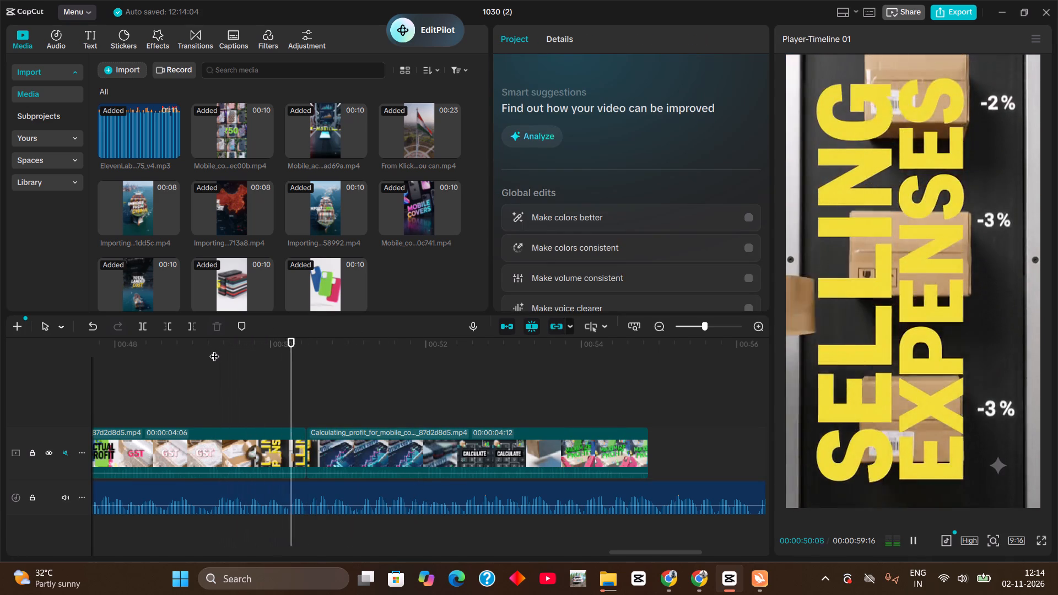
key("space")
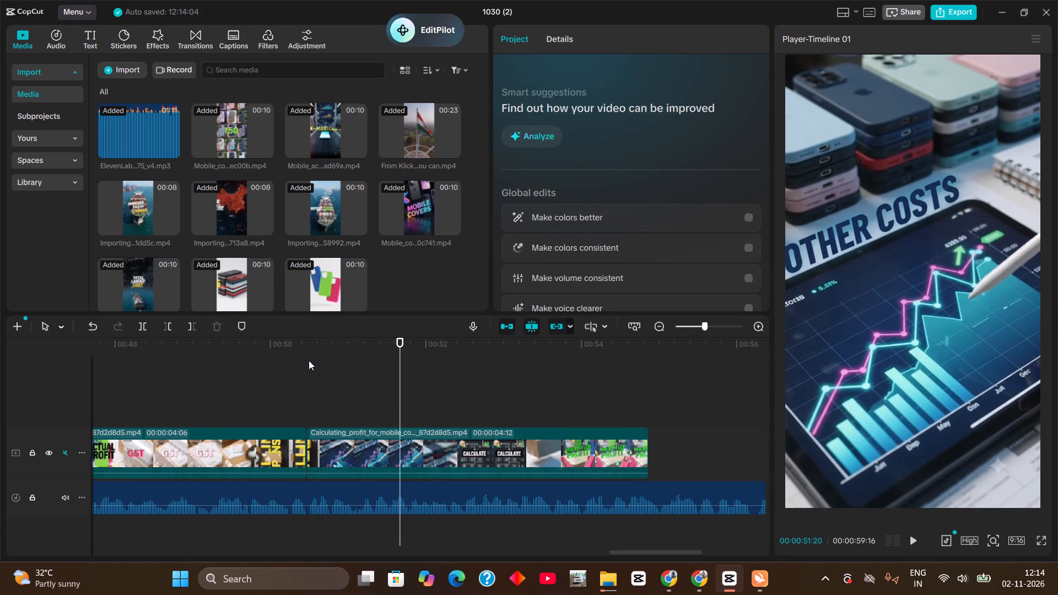
left_click(309, 360)
key("space")
key("space")
key("space")
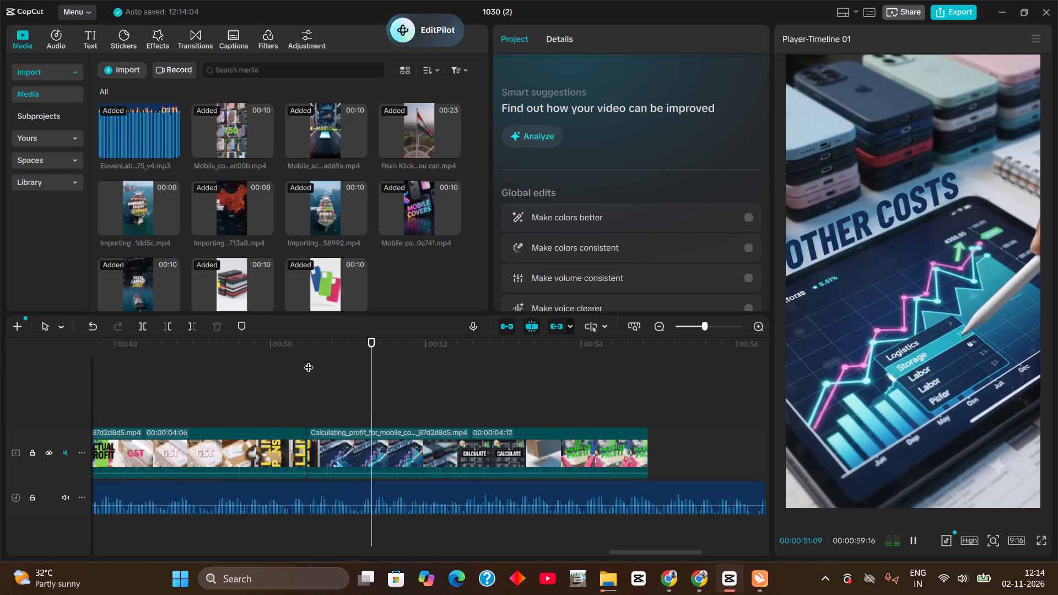
key("space")
Turn off auto snapping, split the OTHER COSTS part at 00:00:51:10 and 00:00:52:02, and delete the section between the cuts.
left_click_drag(382, 370, 374, 380)
type("nb")
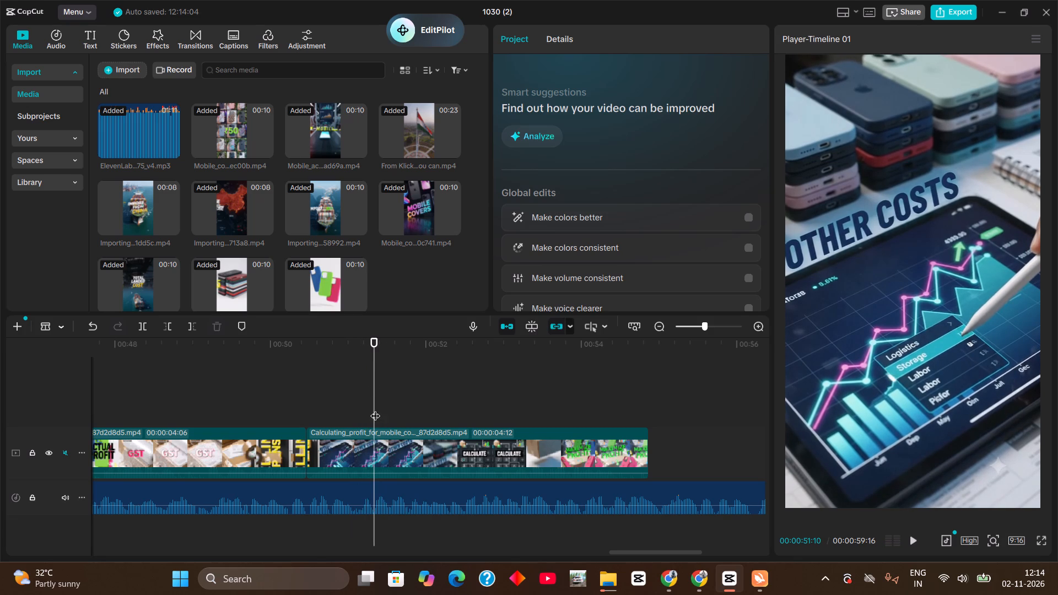
double_click(374, 438)
key("a")
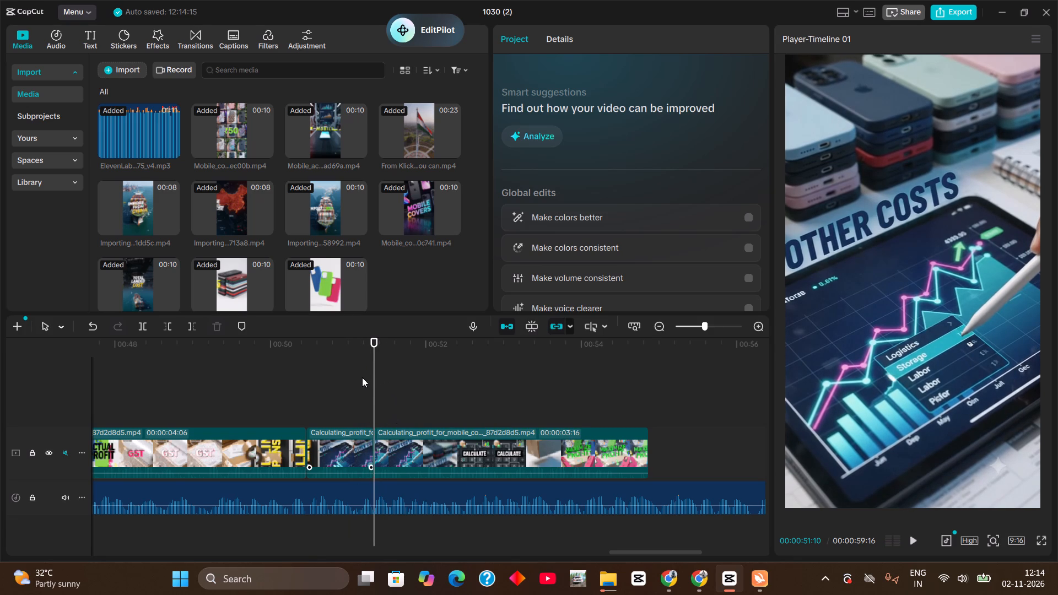
left_click_drag(374, 388, 408, 397)
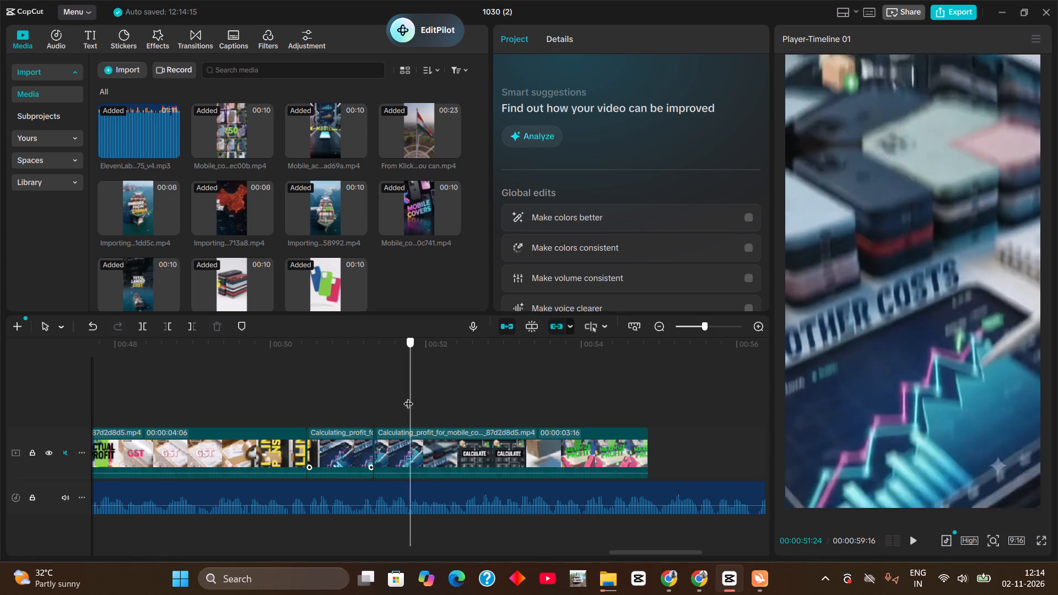
left_click_drag(408, 397, 431, 401)
left_click(431, 401, "ctrl")
key("ctrl+b")
left_click(400, 455)
key("BackSpace")
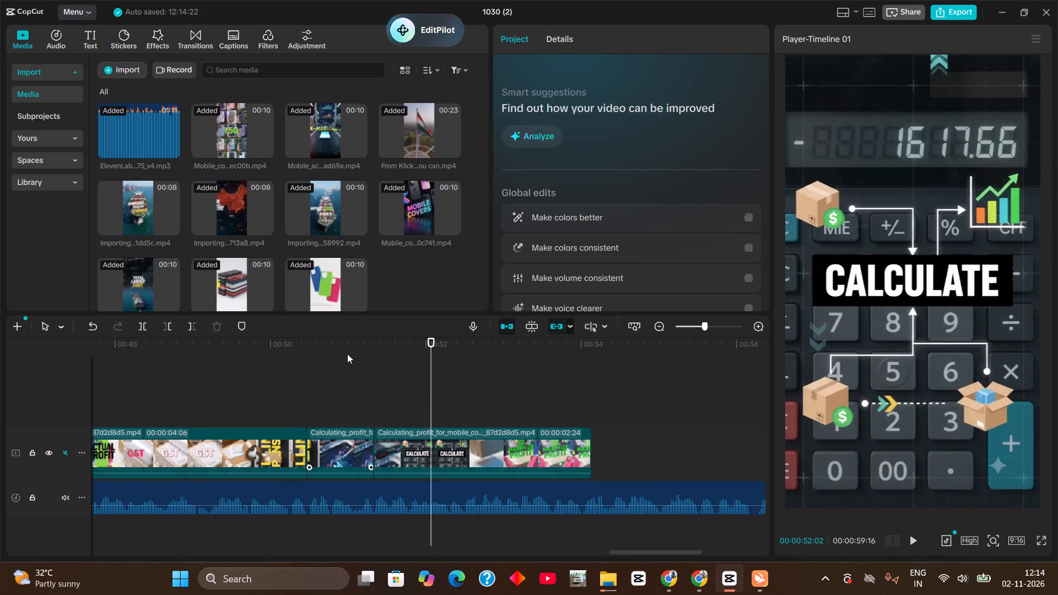
Play back from OTHER COSTS through CALCULATE to MAXIMIZE PROFIT to check the timing against the voiceover.
left_click(344, 353)
key("space")
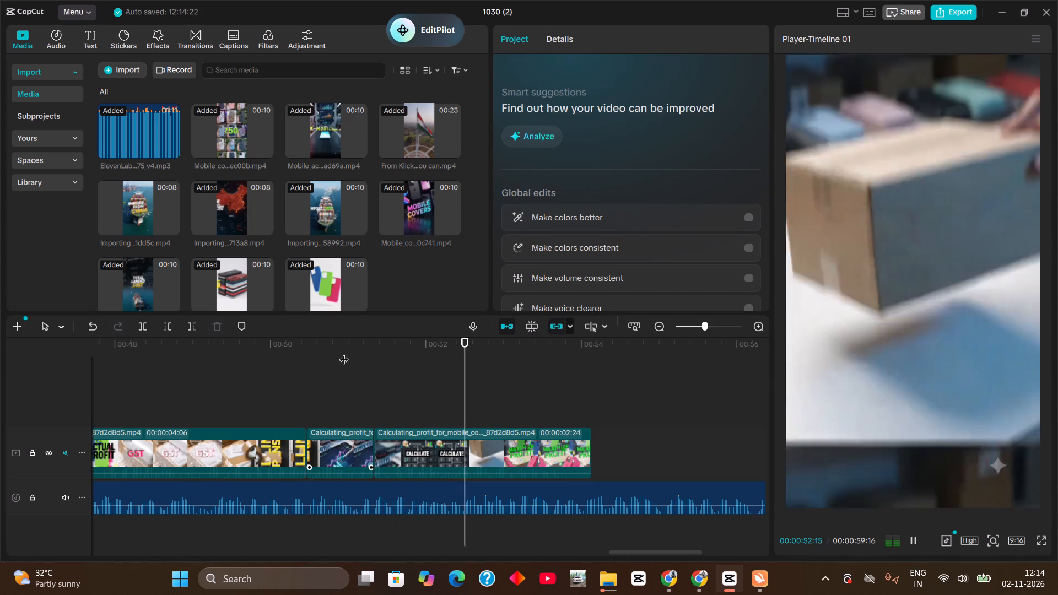
key("space")
key("space")
key("space")
key("space")
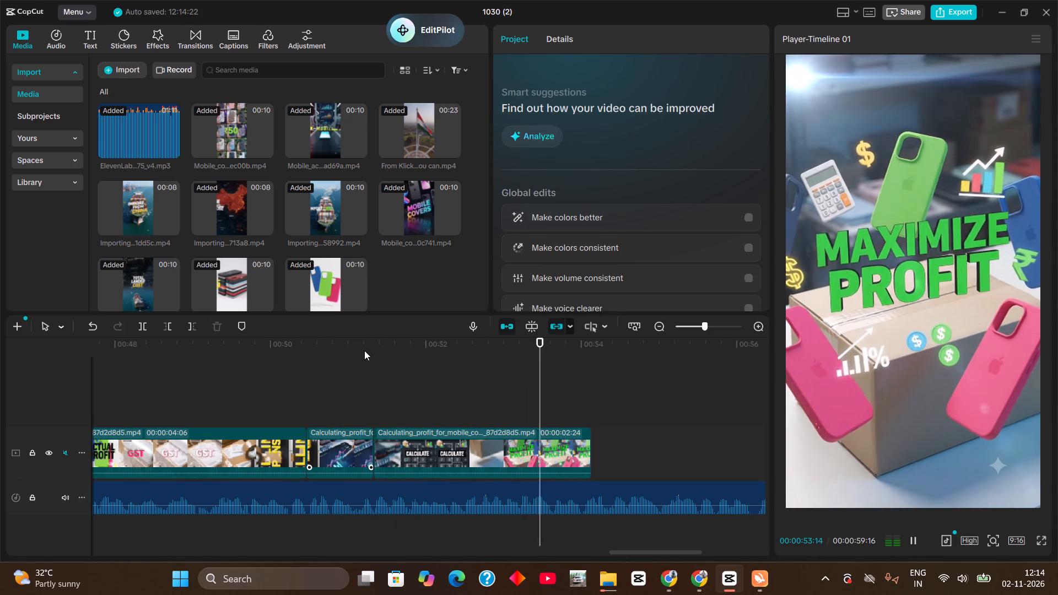
key("space")
Find the end of the CALCULATE line in the voiceover, split the clip at 00:00:52:15, and delete the MAXIMIZE PROFIT remainder.
left_click(365, 350)
key("space")
key("space")
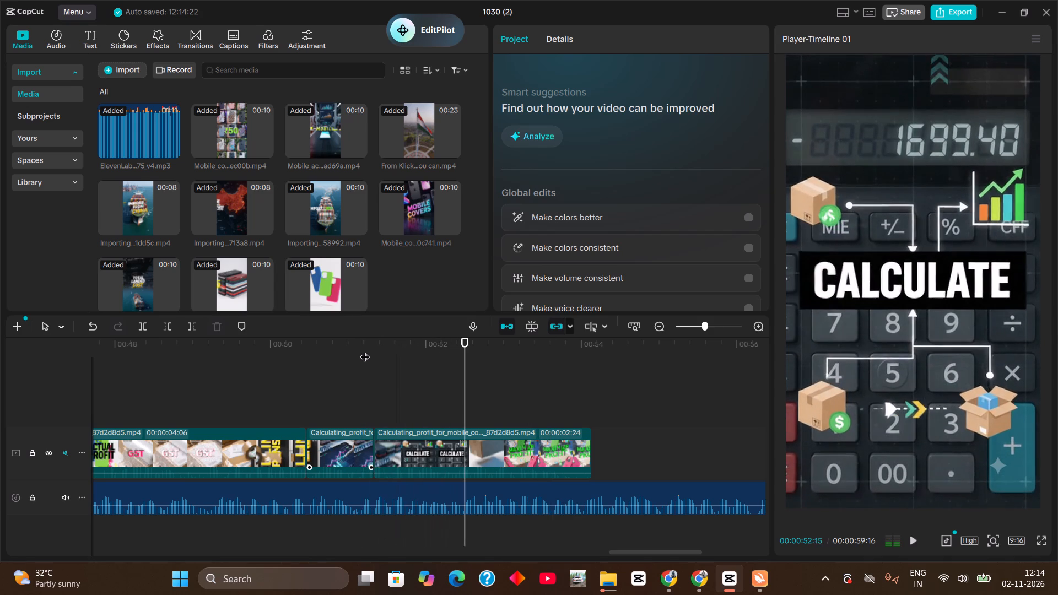
left_click(469, 431)
key("ctrl+b")
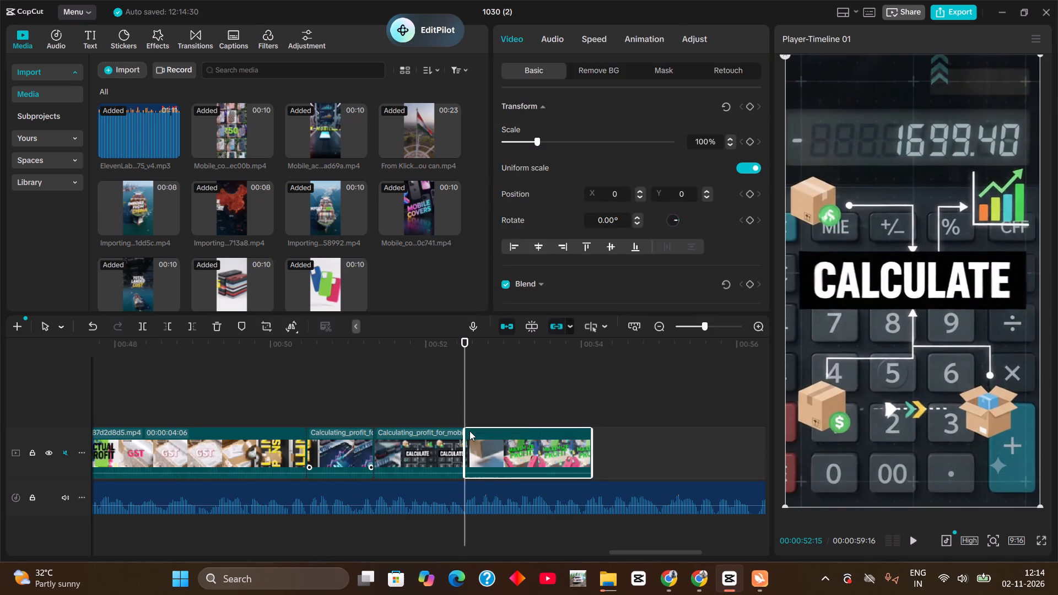
key("BackSpace")
Play the voiceover onward from the end of the CALCULATE part.
key("space")
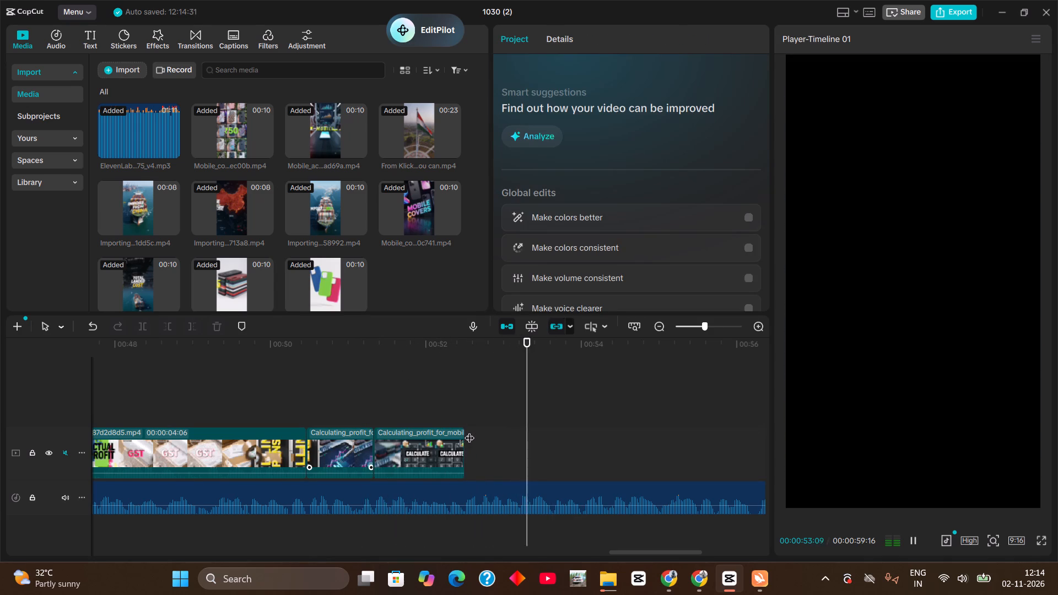
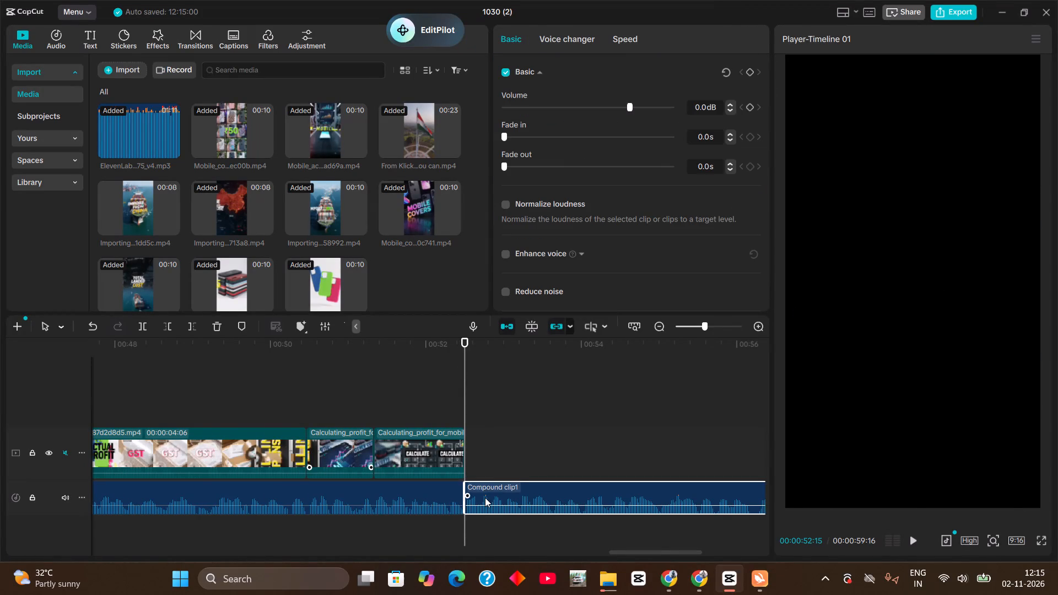
Delete the remaining part of the voiceover compound clip after 00:00:52:15.
key("BackSpace")
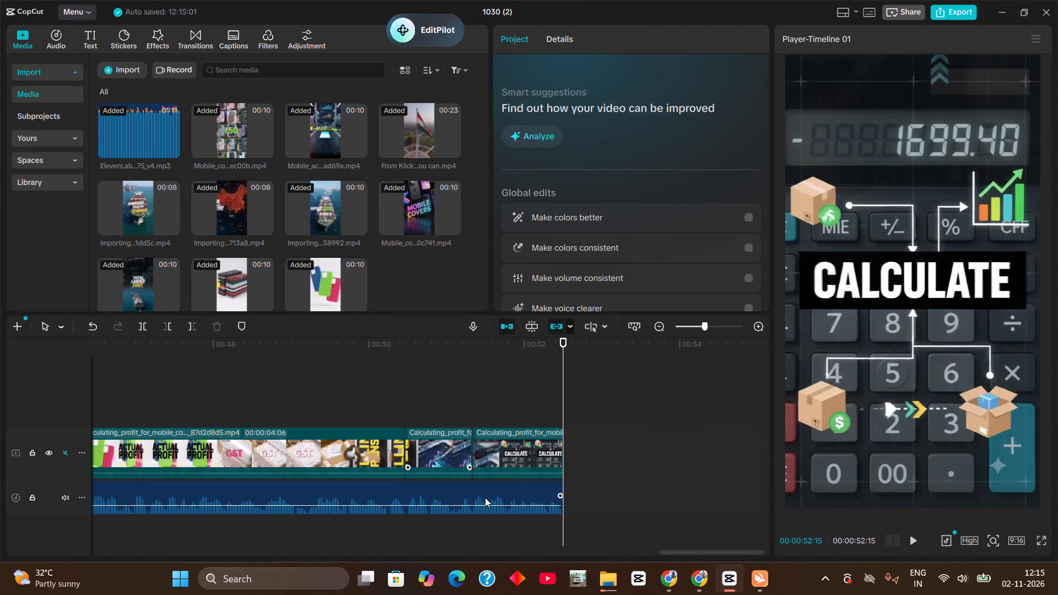
Switch to the File Explorer window showing the i phone new data folder.
left_click(598, 590)
left_click(542, 520)
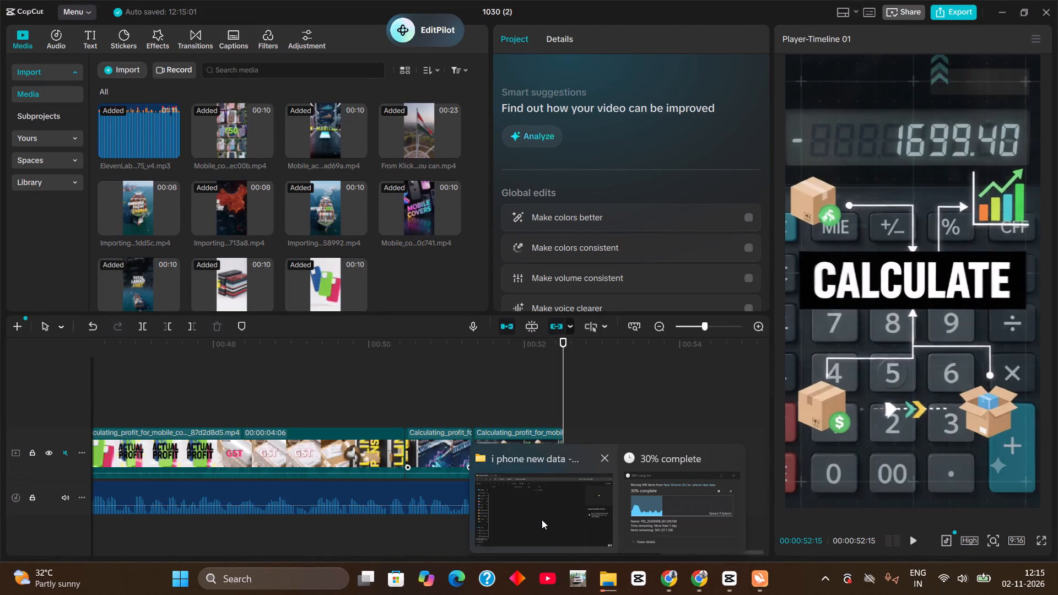
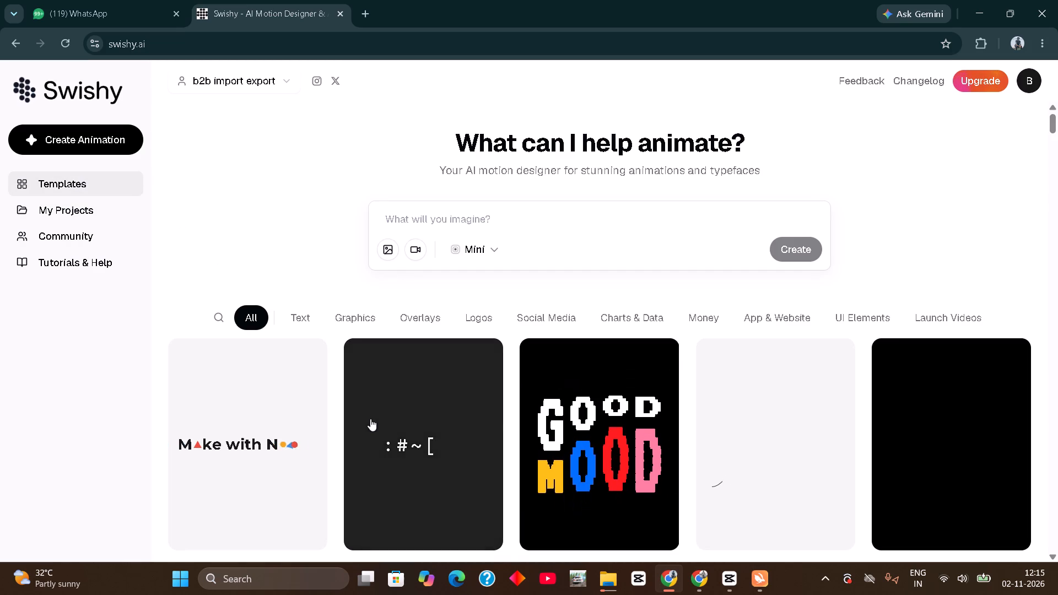
Open the Instagram profile animation template from the Swishy template gallery.
scroll(525, 412, "down", 1)
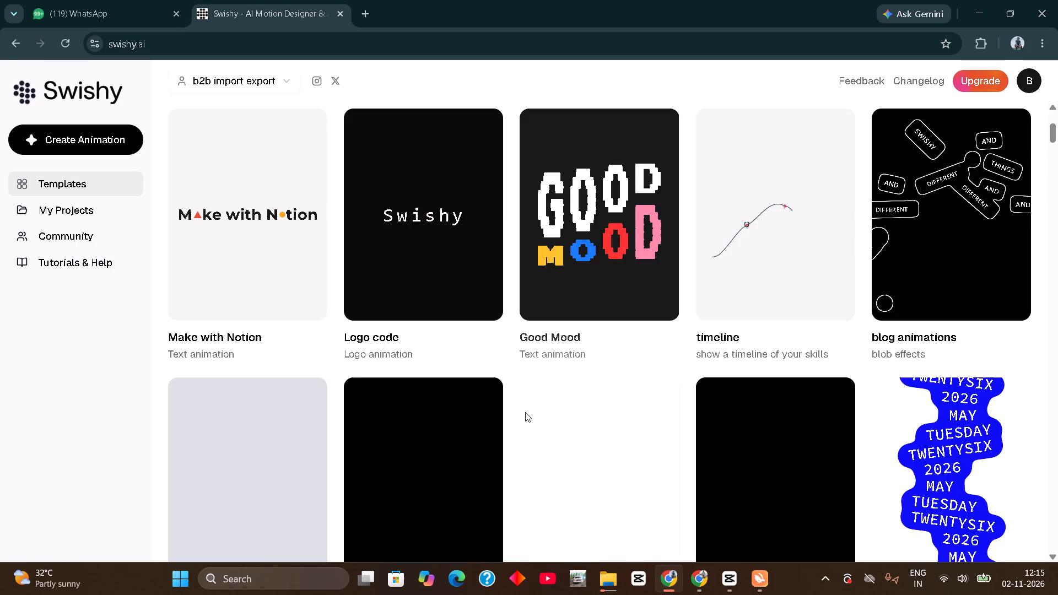
left_click(575, 485)
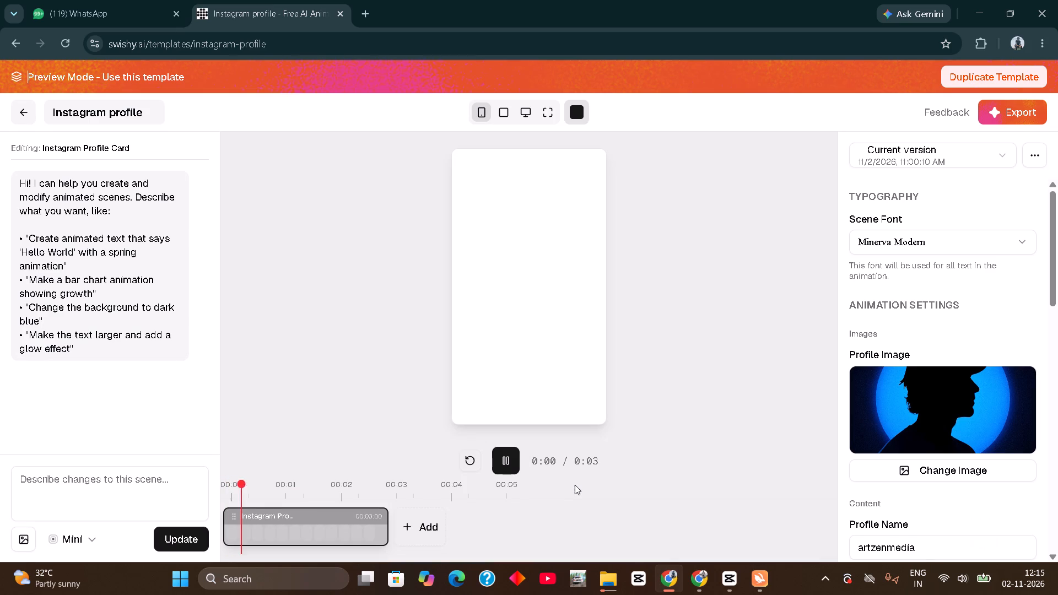
Search for instagram web in a new browser tab, open Instagram, and go to the account's own b2bexportimportacademy profile page.
left_click(360, 15)
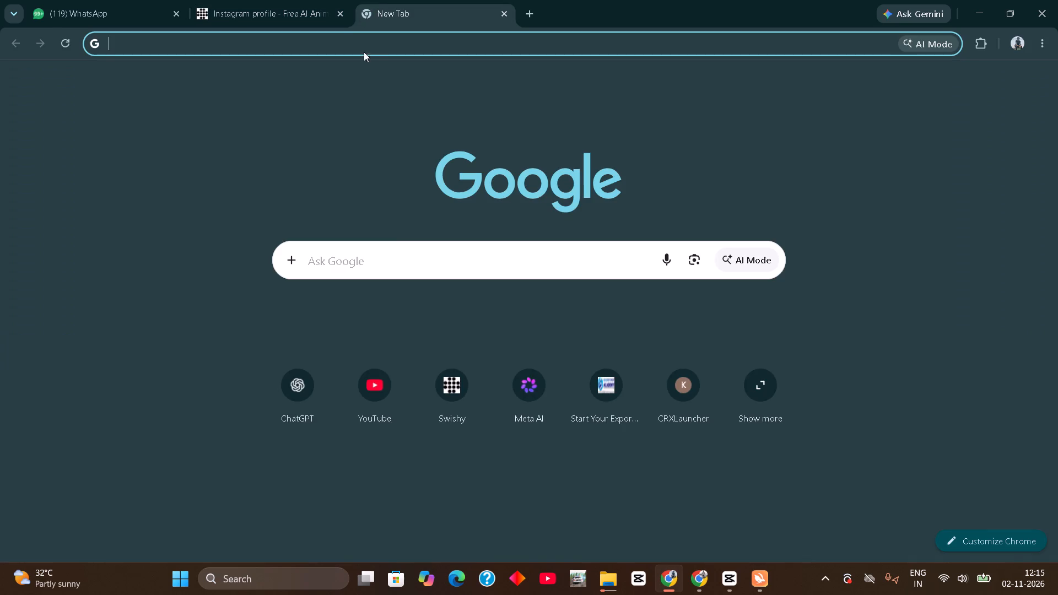
left_click(397, 254)
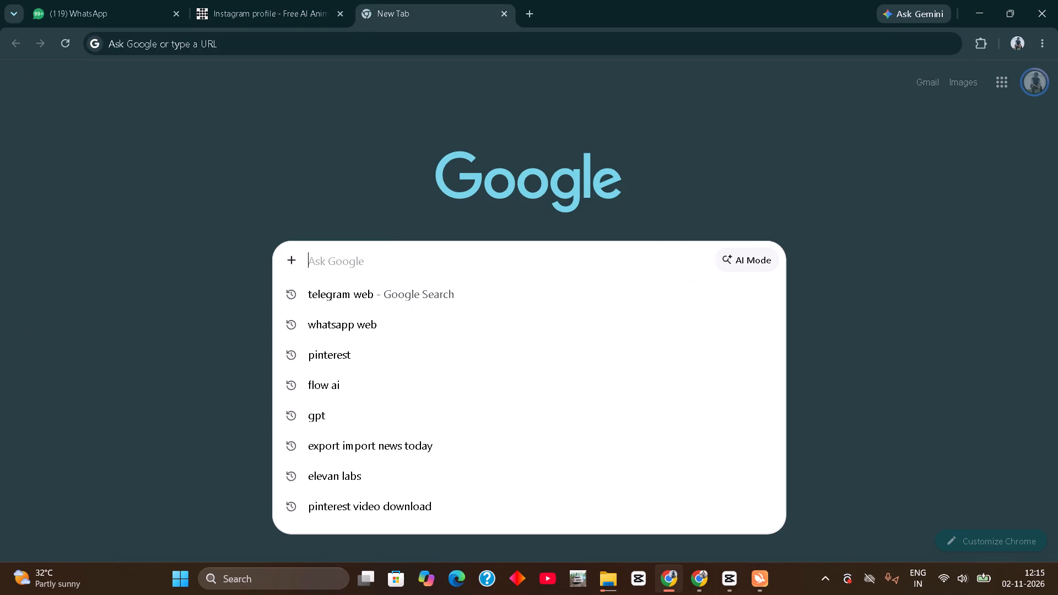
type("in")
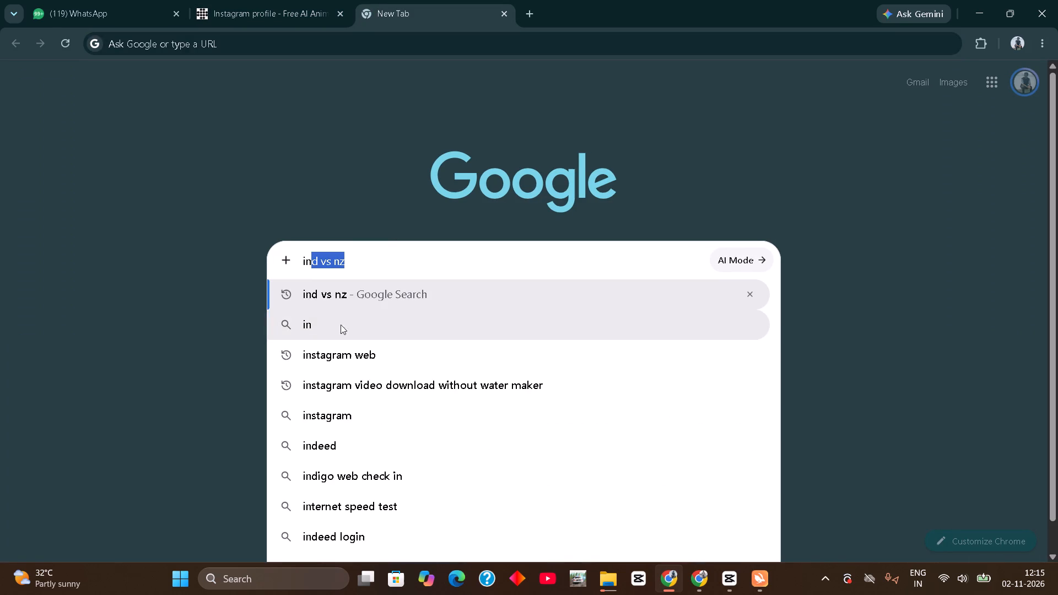
left_click(350, 356)
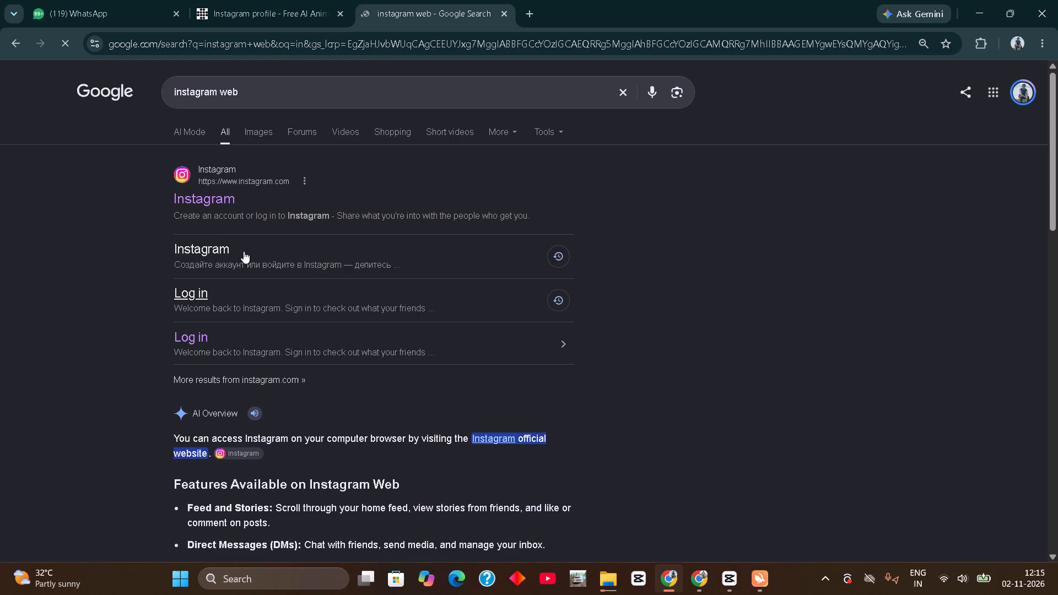
left_click(193, 194)
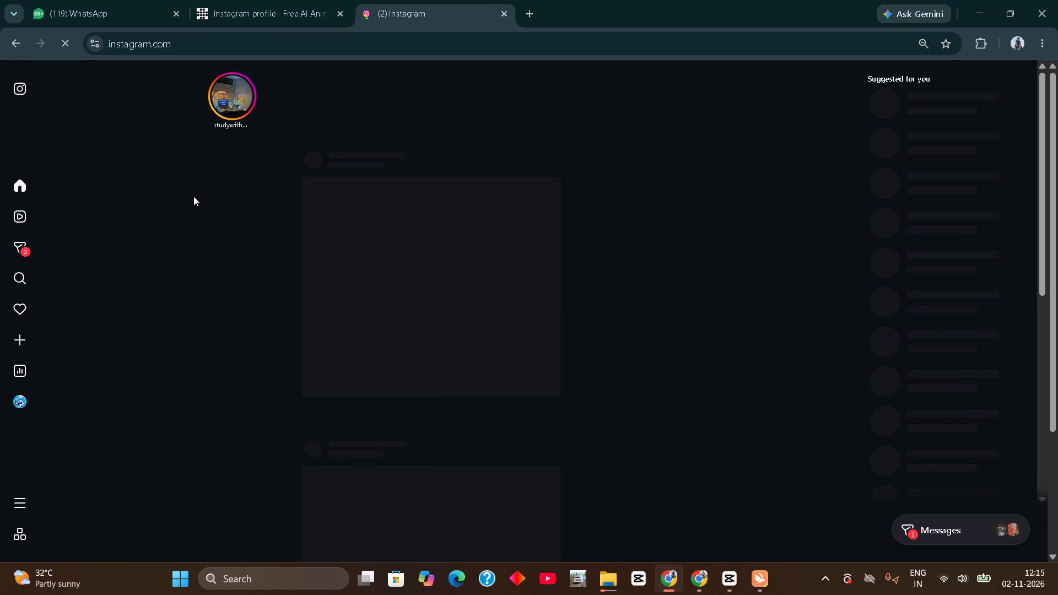
left_click(34, 402)
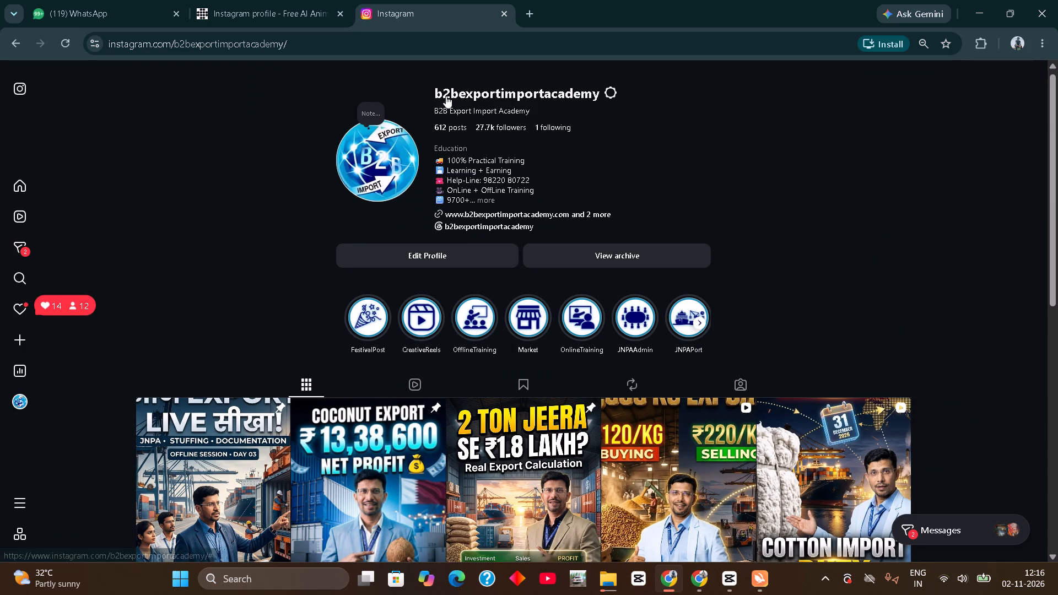
Copy the display name B2B Export Import Academy from Instagram and use it as the Profile Name in the Swishy template.
left_click_drag(435, 112, 550, 114)
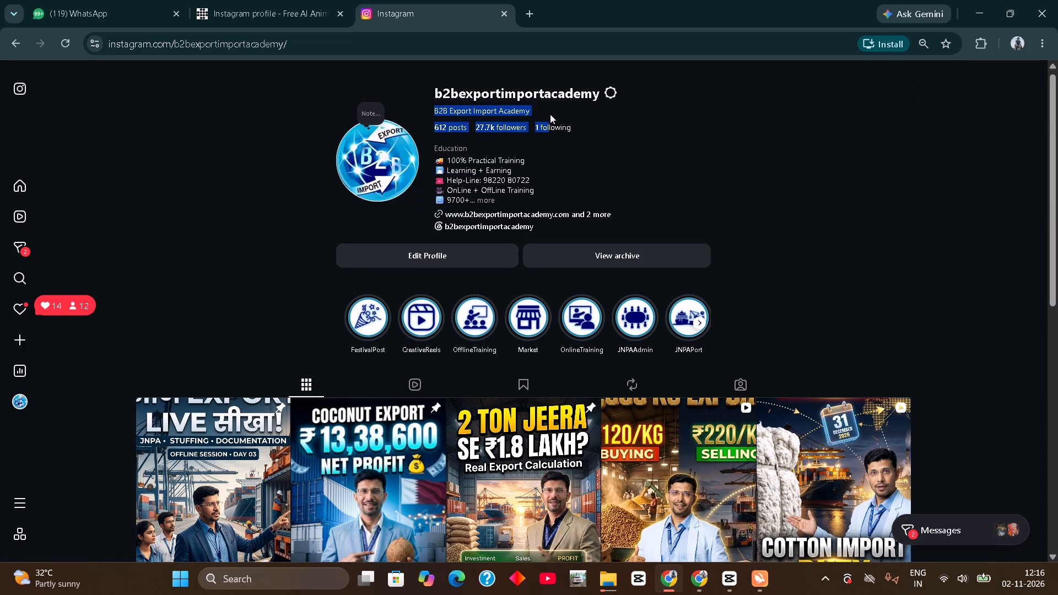
left_click_drag(550, 114, 531, 117)
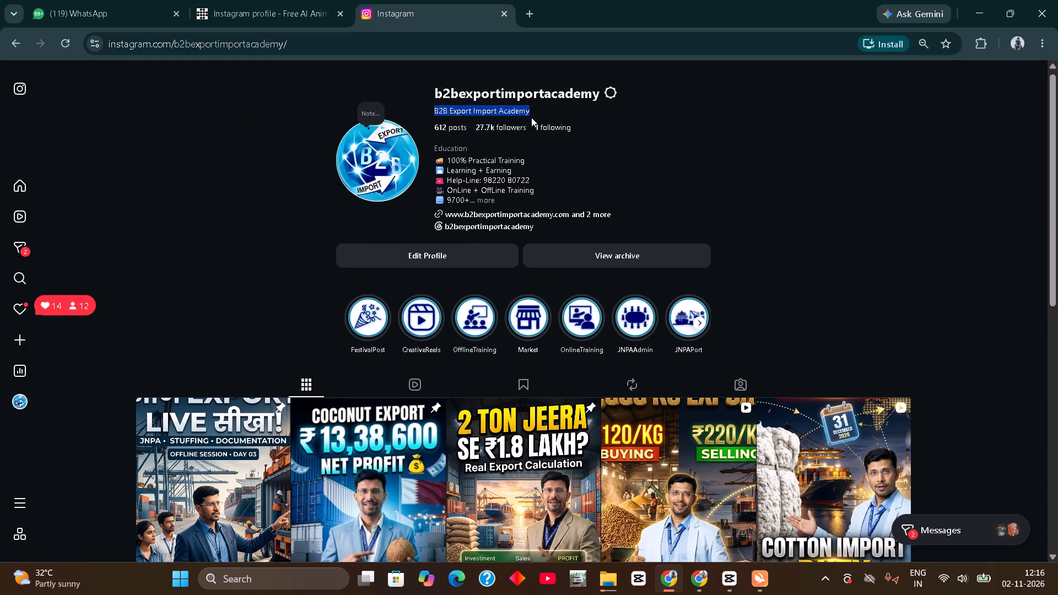
key("ctrl+c")
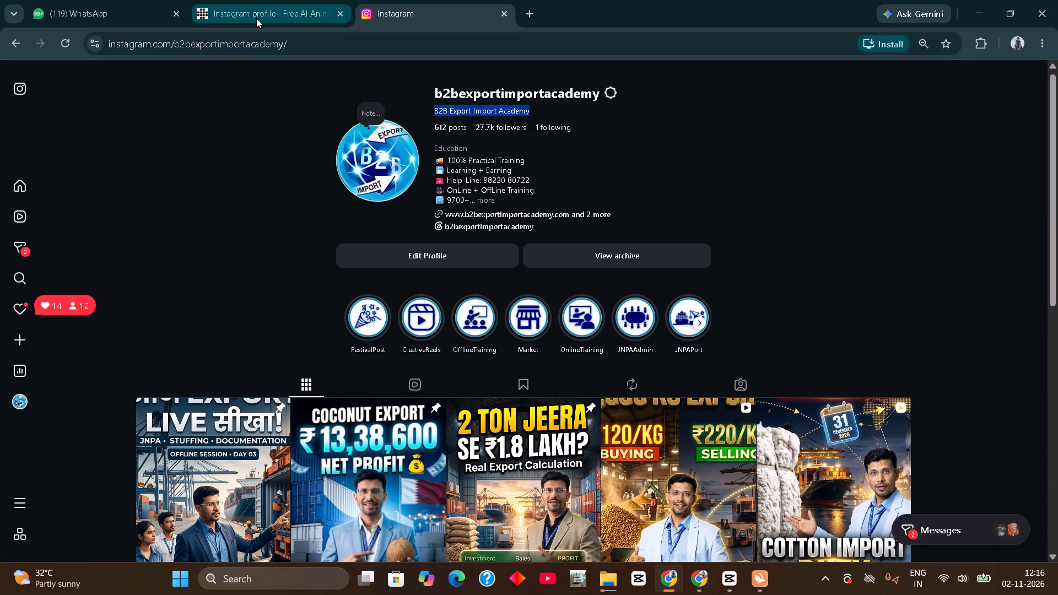
left_click(256, 18)
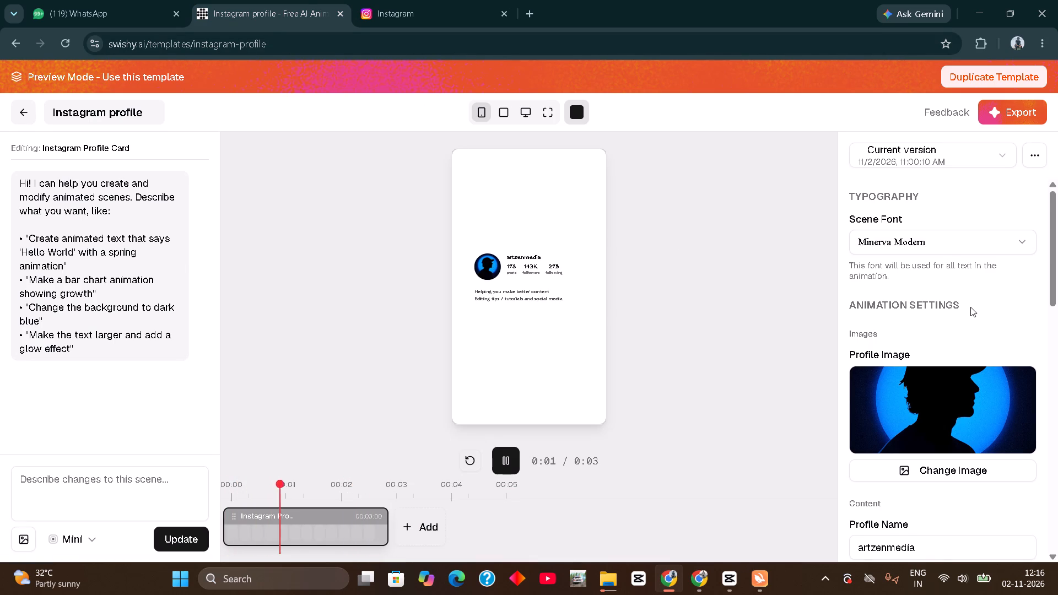
scroll(900, 430, "down", 2)
scroll(906, 313, "up", 1)
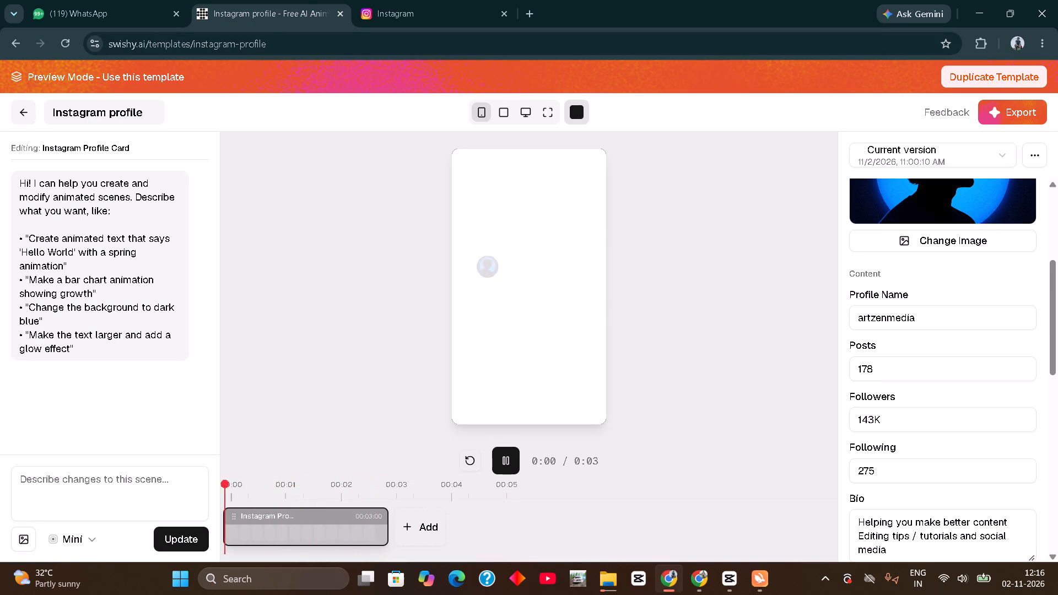
left_click_drag(937, 321, 824, 318)
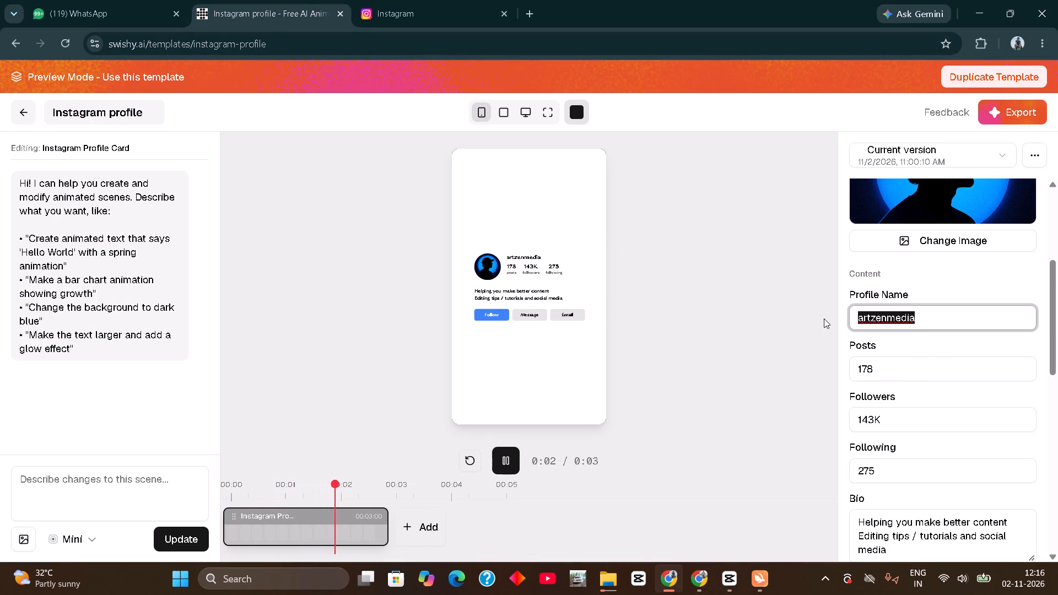
key("ctrl+v")
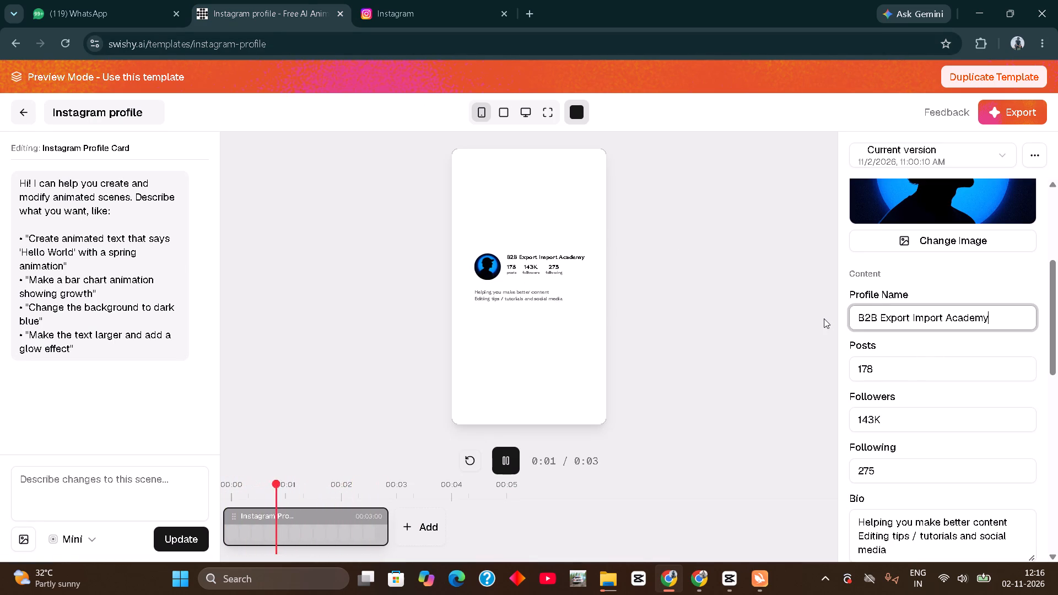
Copy the full expanded bio, from Education to Pan Network Support, from Instagram and replace the template's Bio text with it.
left_click(373, 10)
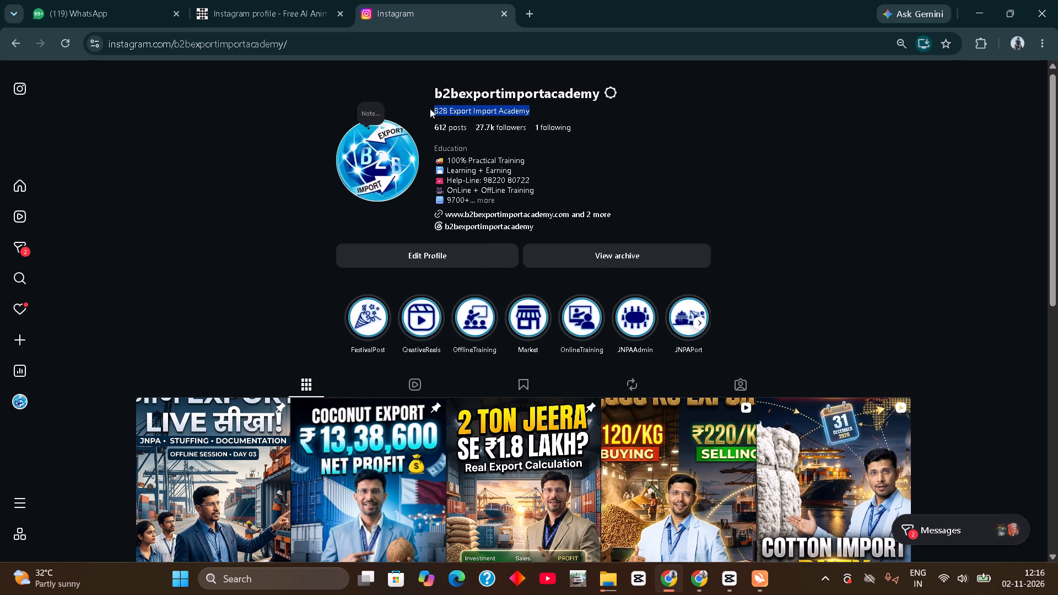
left_click(487, 199)
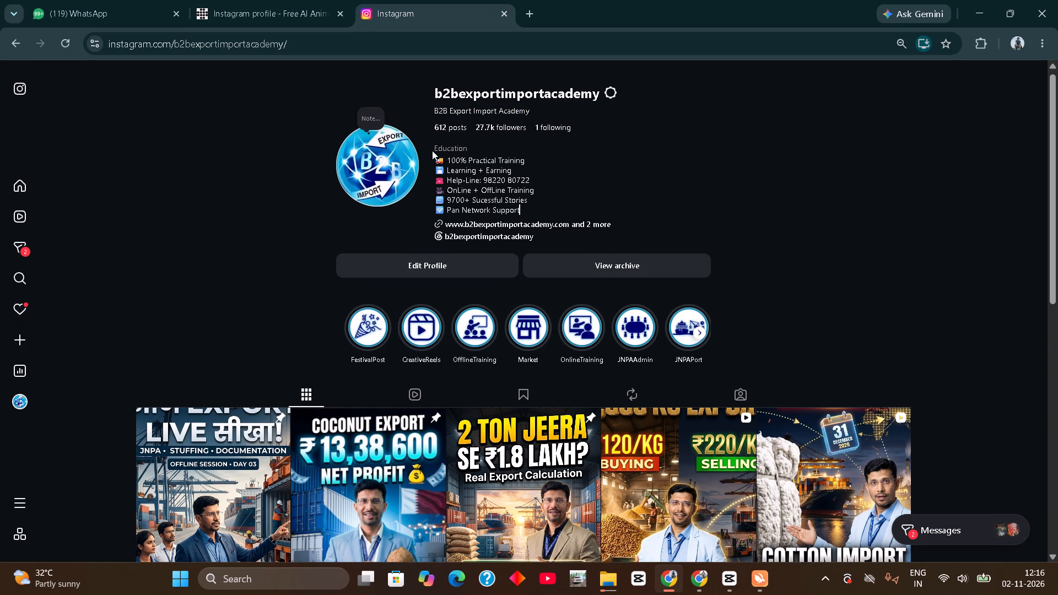
left_click_drag(436, 147, 528, 227)
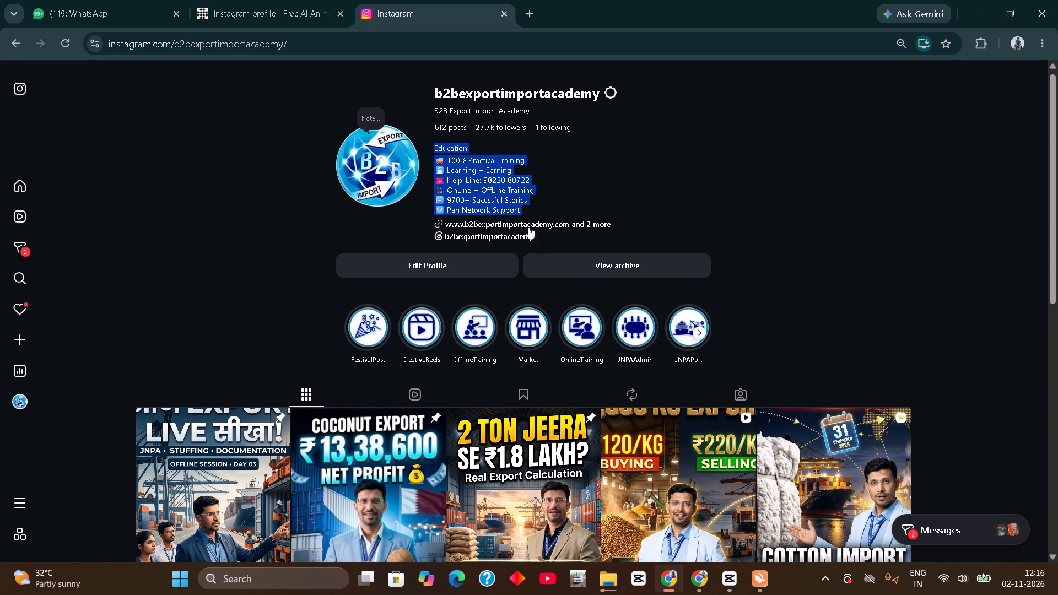
left_click_drag(528, 227, 550, 242)
key("ctrl+c")
left_click(244, 0)
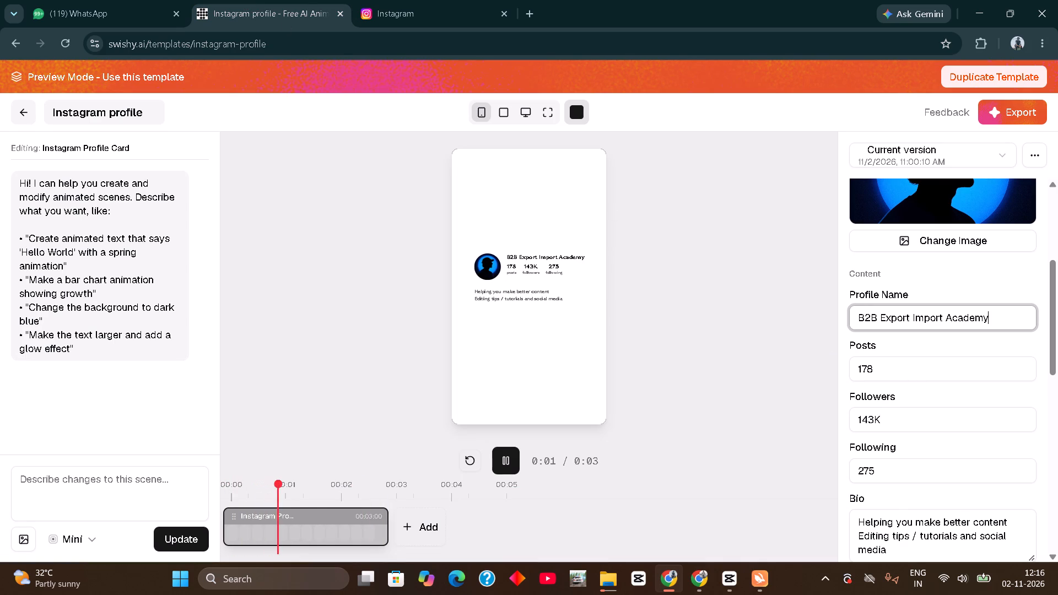
left_click_drag(856, 521, 864, 524)
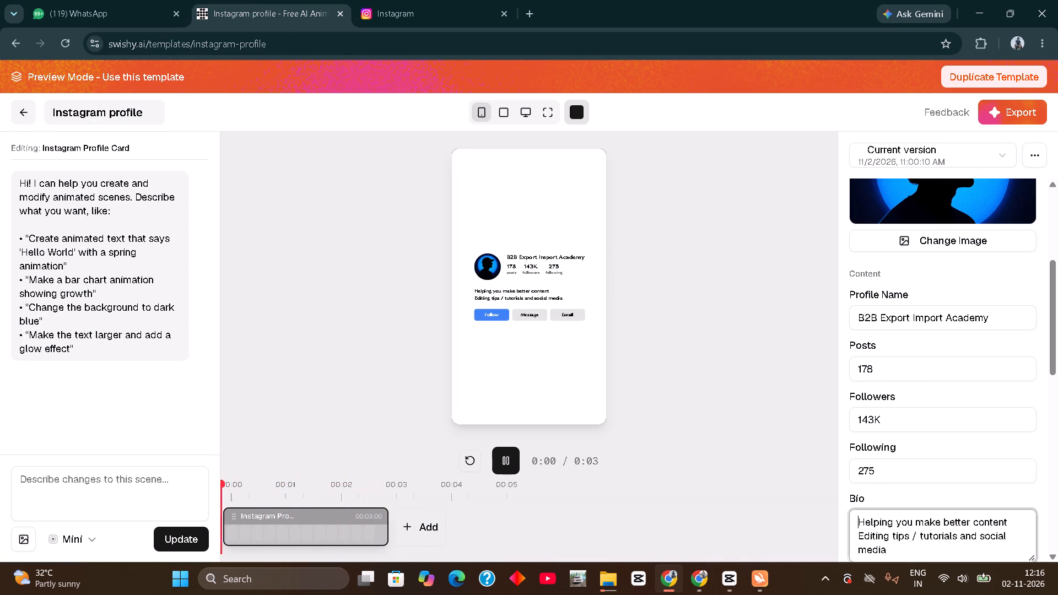
left_click_drag(864, 524, 927, 280)
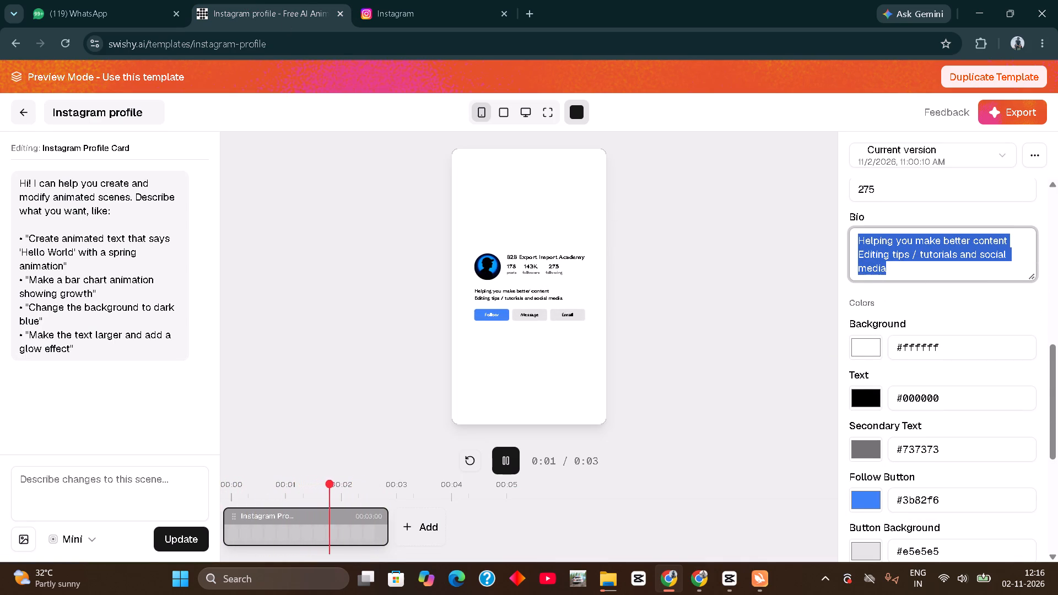
left_click(927, 280, "ctrl")
key("ctrl+v")
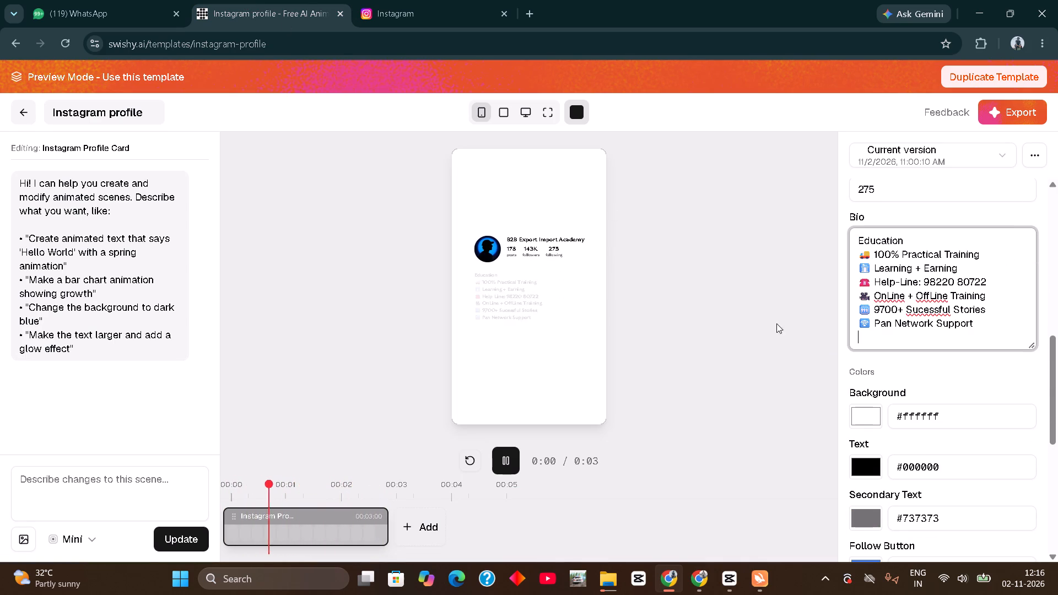
Open the image file chooser for replacing the template's Profile Image.
scroll(879, 311, "up", 2)
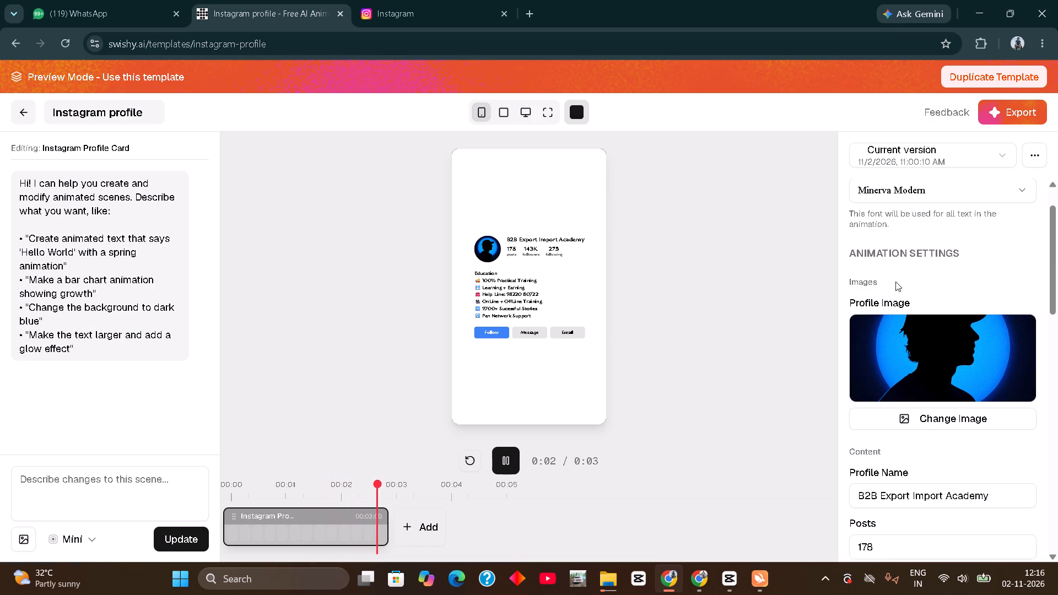
left_click(937, 423)
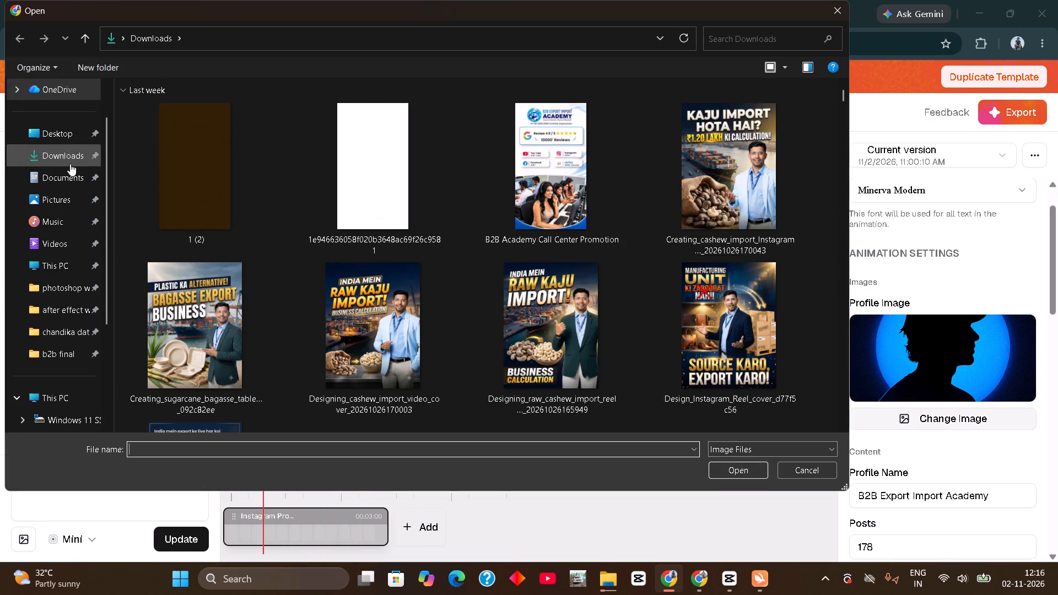
Browse the Downloads folder for the B2B logo image for the Instagram profile template's profile picture.
left_click(63, 154)
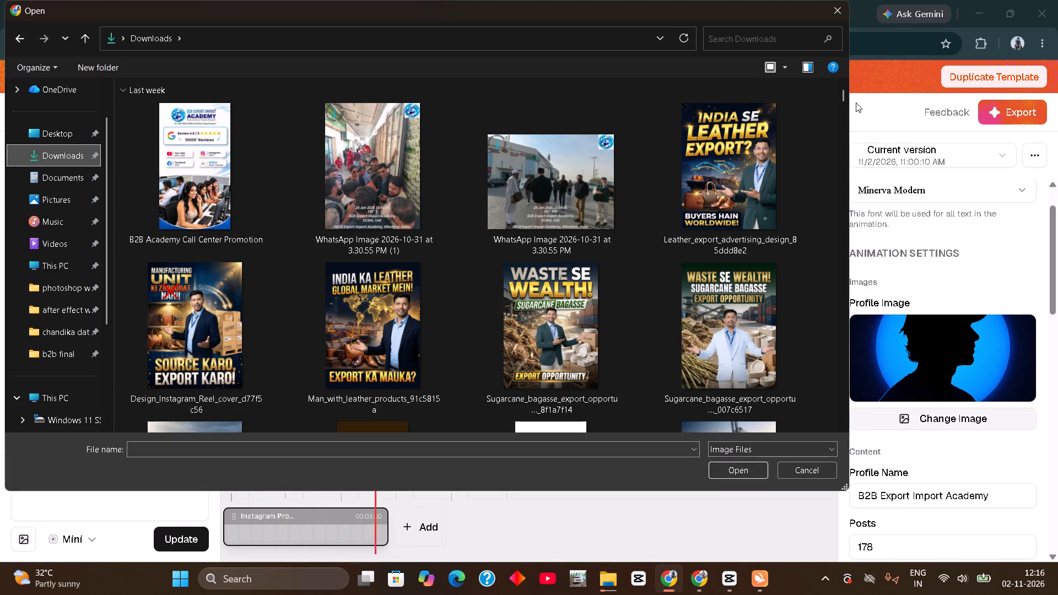
left_click_drag(845, 97, 841, 131)
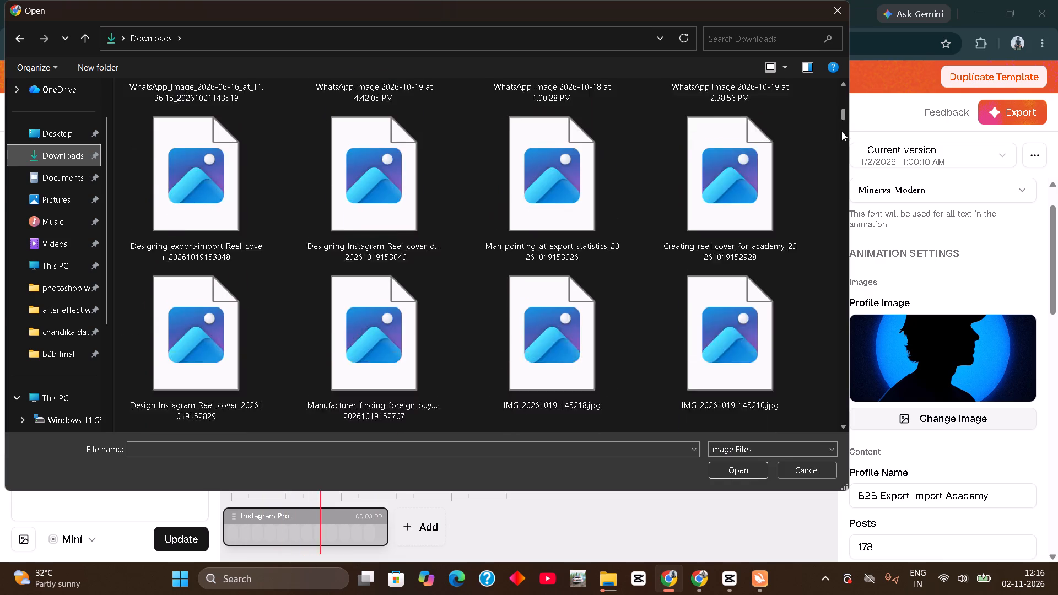
left_click_drag(841, 131, 842, 440)
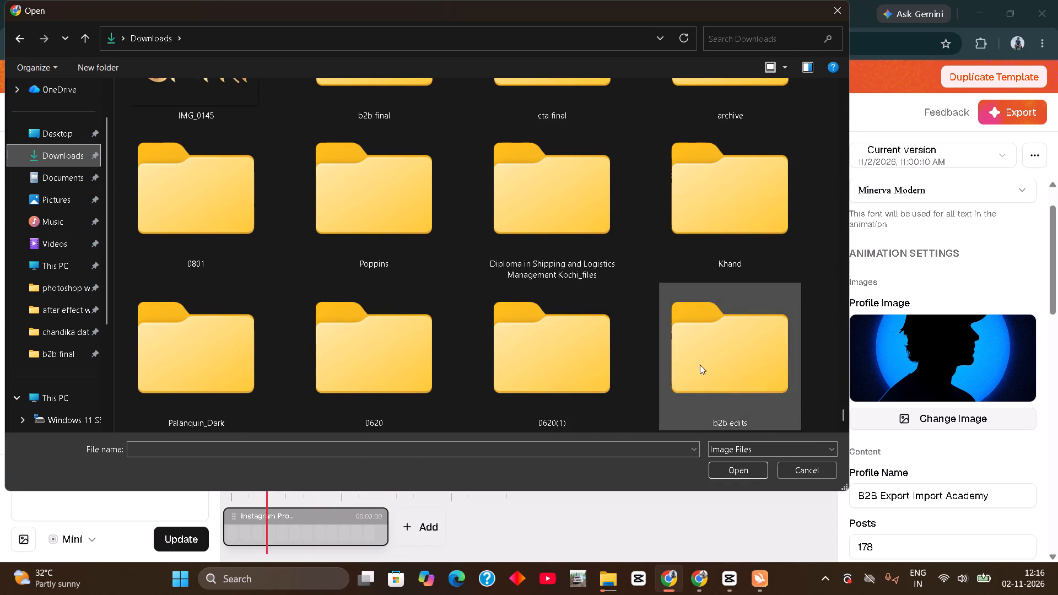
scroll(576, 311, "up", 6)
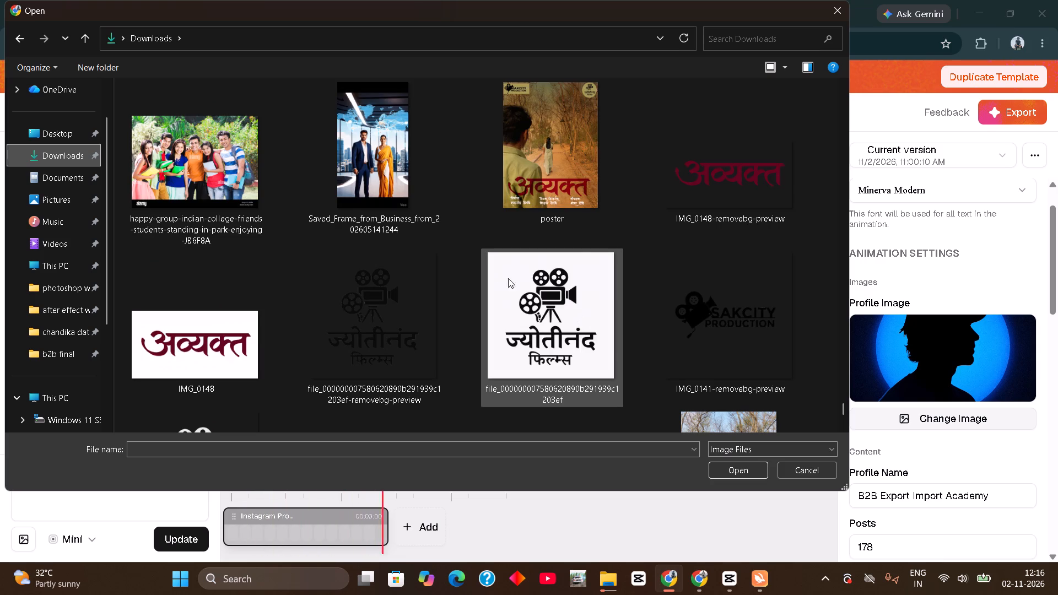
Replace the template's profile image with the b2b logo picture from the Downloads folder.
scroll(506, 276, "up", 2)
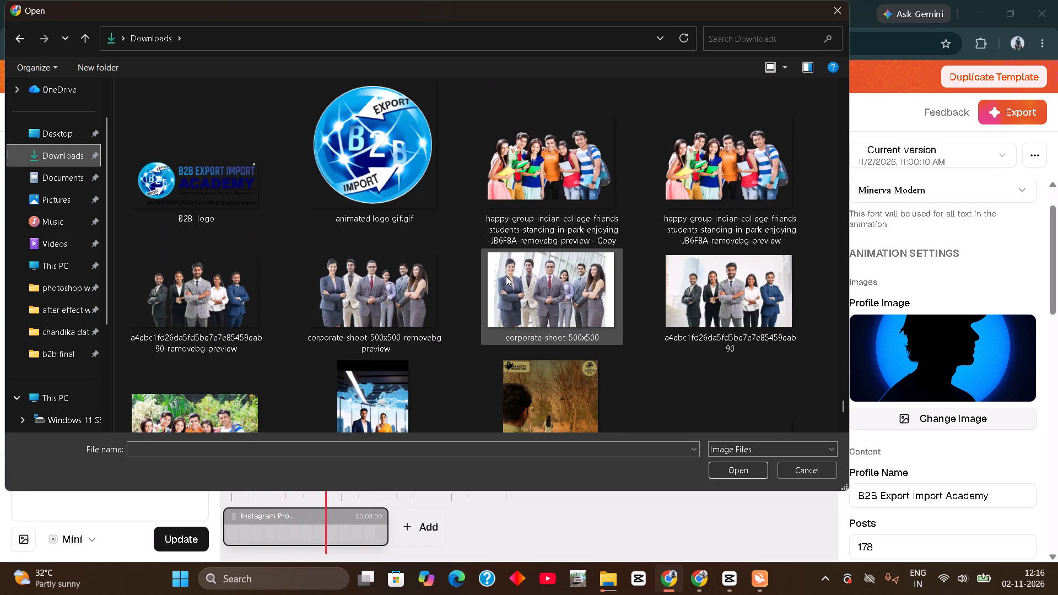
scroll(505, 271, "up", 1)
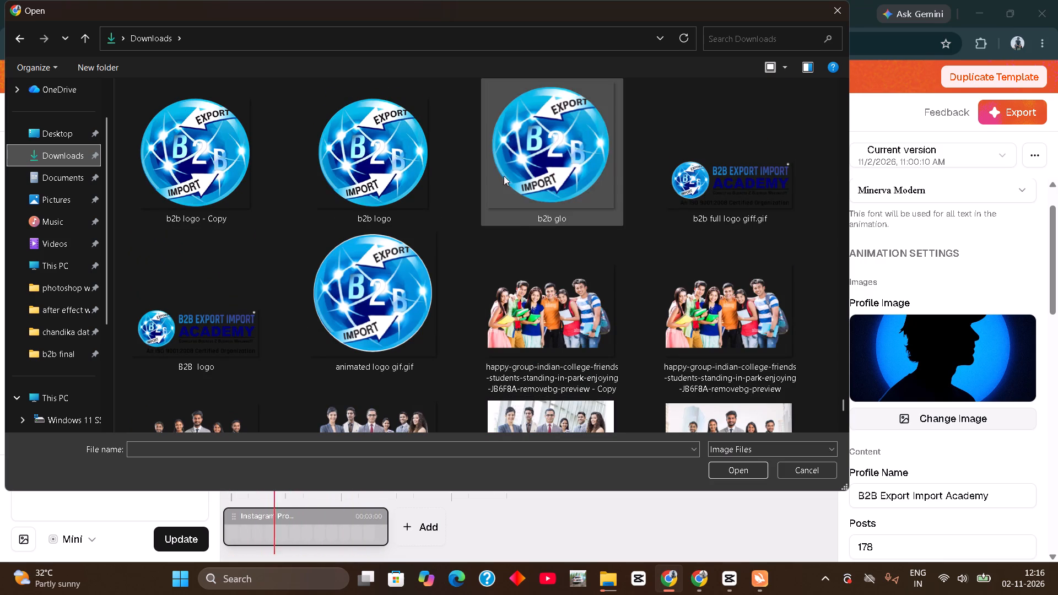
left_click(395, 175)
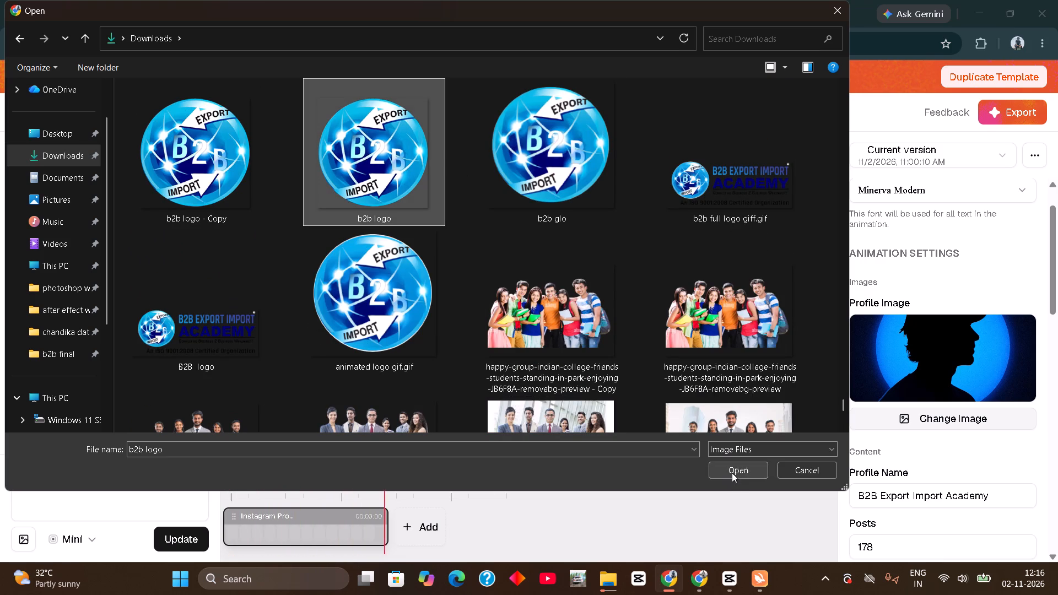
left_click(732, 473)
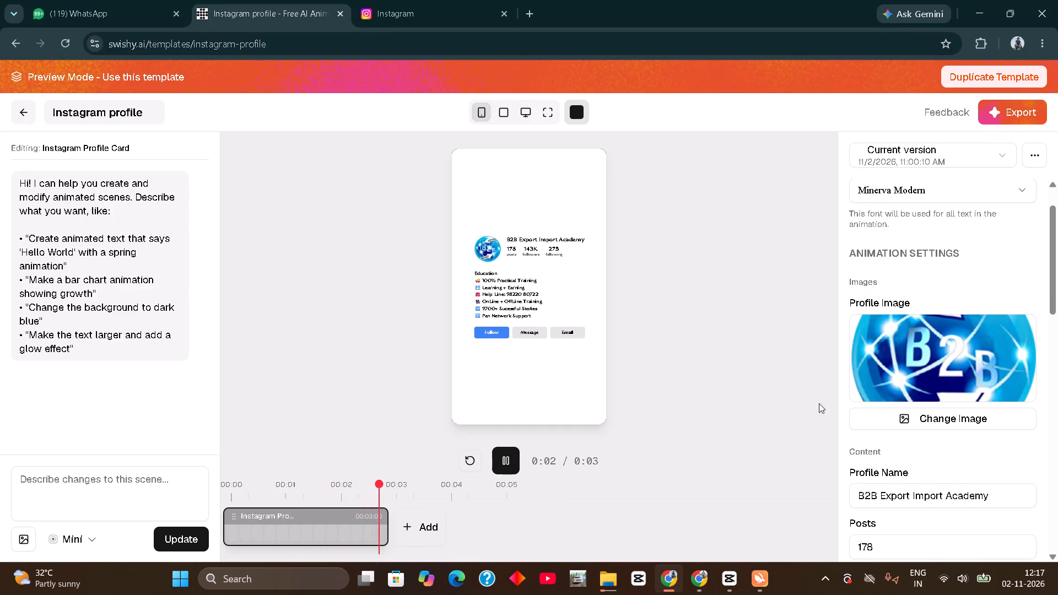
Check the post count on the academy's Instagram profile and set the template's Posts value to 612.
left_click(388, 12)
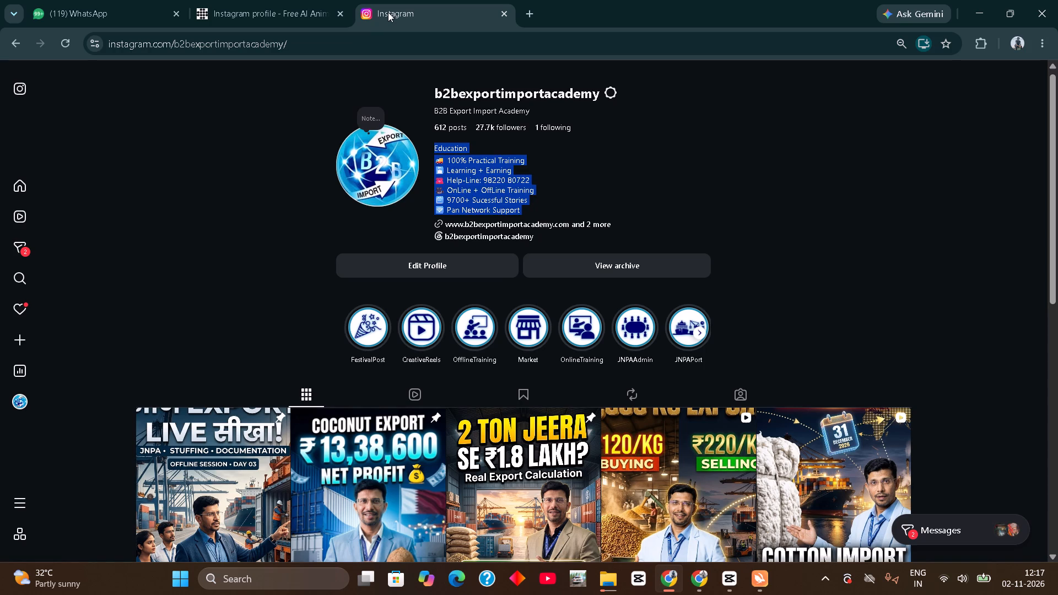
left_click(264, 6)
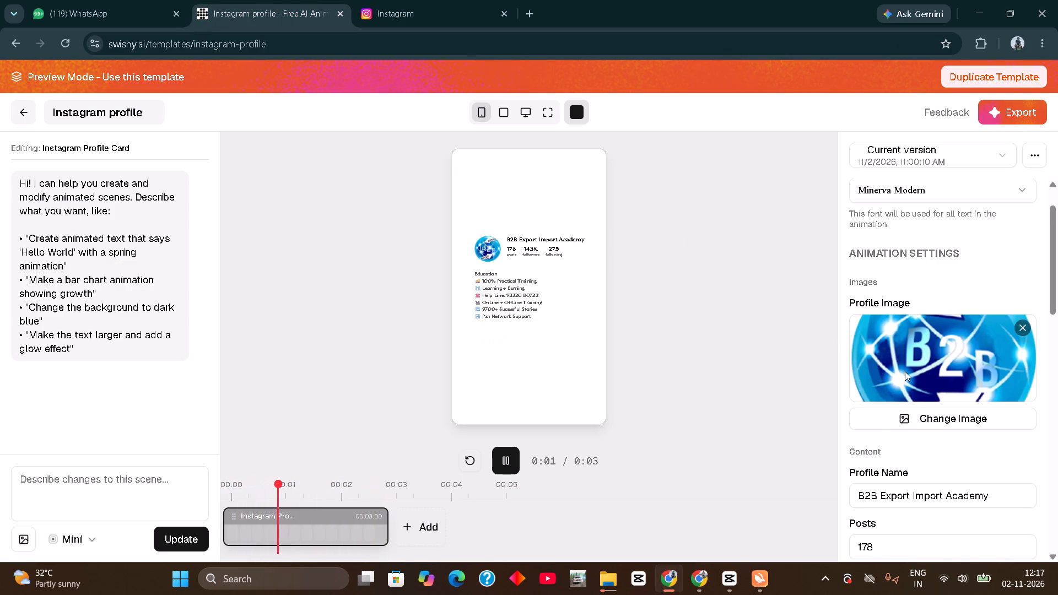
scroll(905, 371, "up", 2)
scroll(905, 371, "down", 1)
left_click_drag(896, 371, 822, 369)
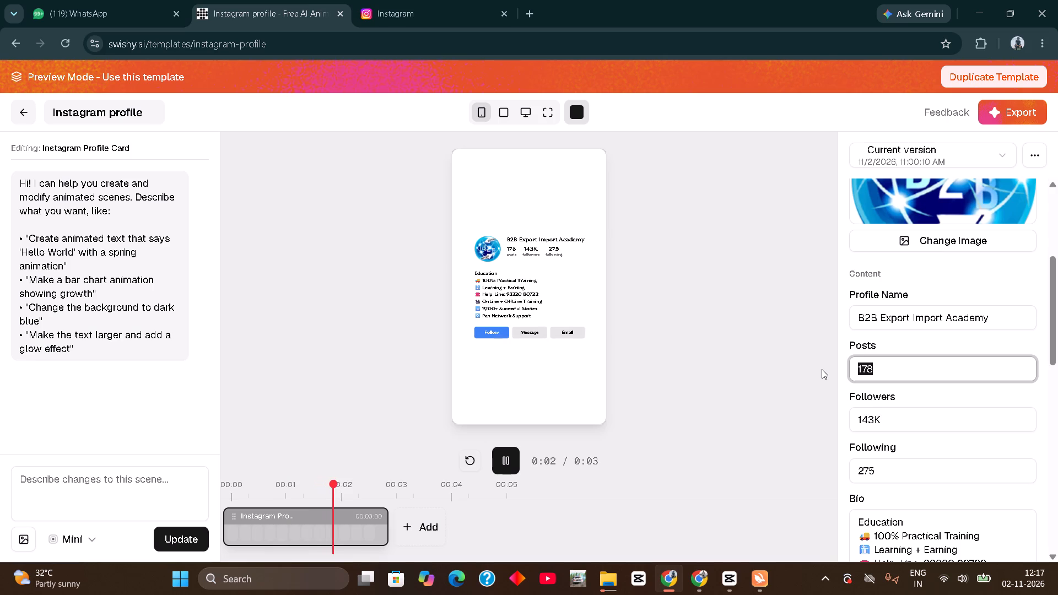
key("Right")
key("End")
key("Down")
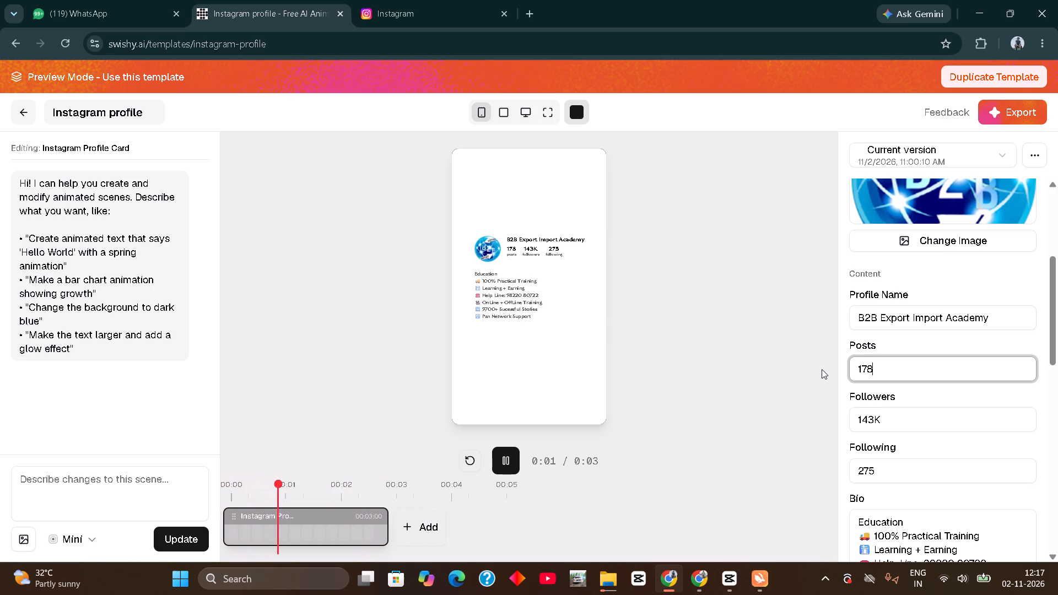
left_click_drag(886, 367, 827, 366)
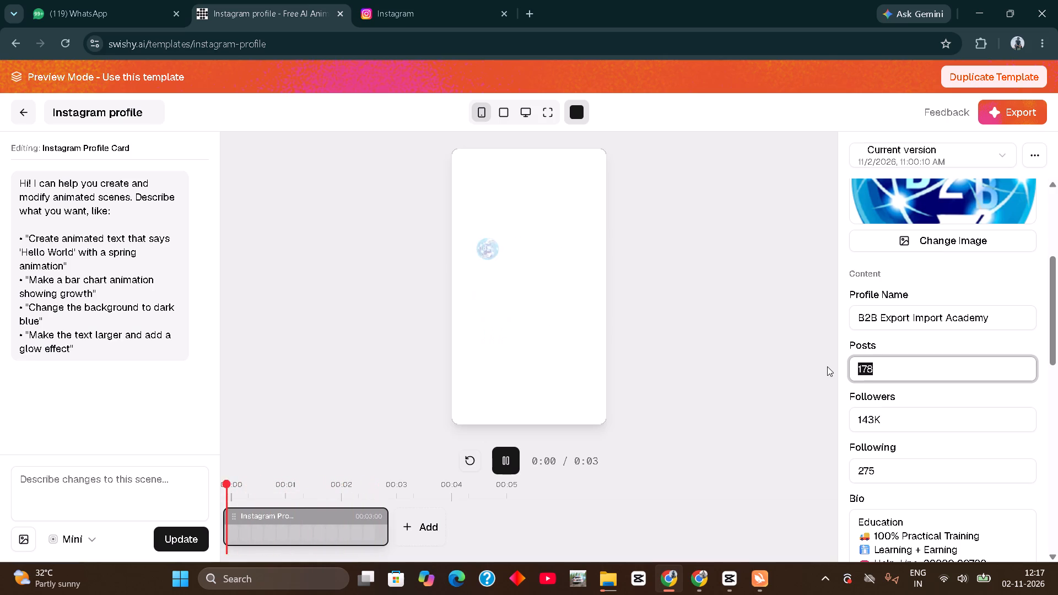
key("Right")
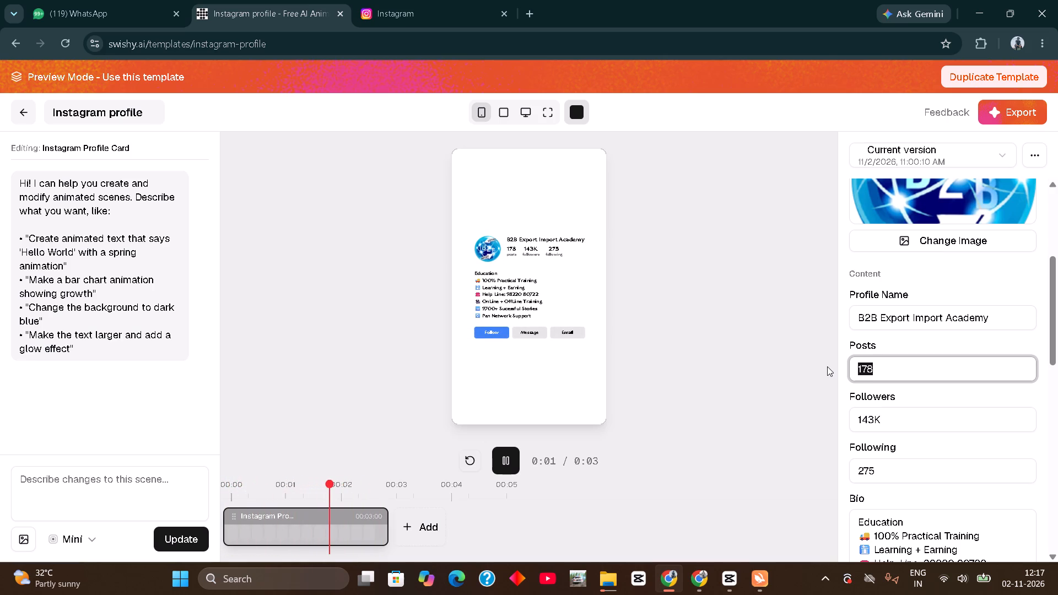
key("End")
key("Down")
left_click_drag(903, 373, 810, 372)
key("Right")
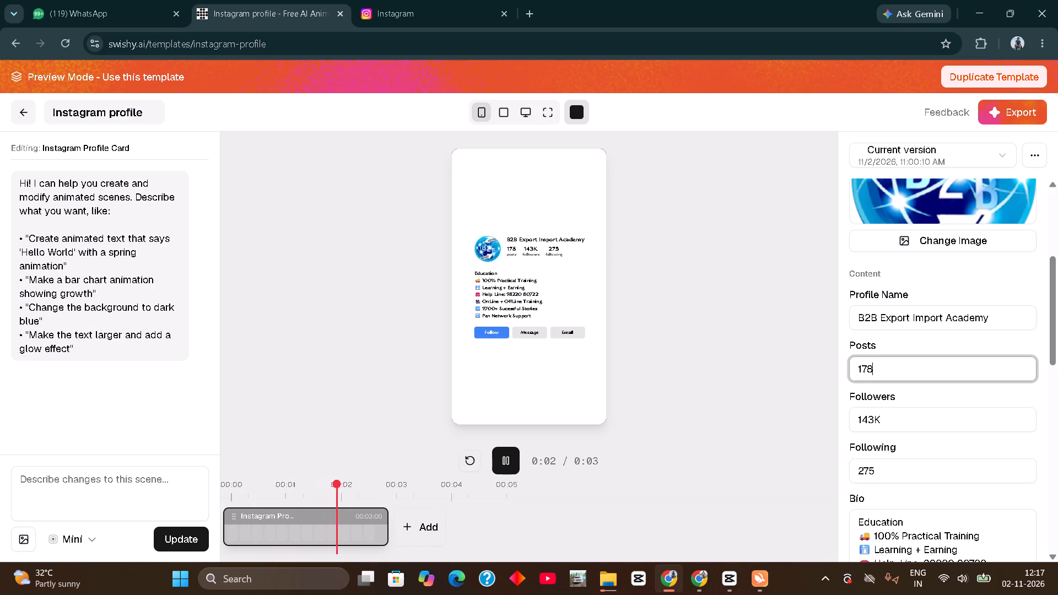
key("BackSpace")
key("BackSpace")
key("BackSpace")
key("Right")
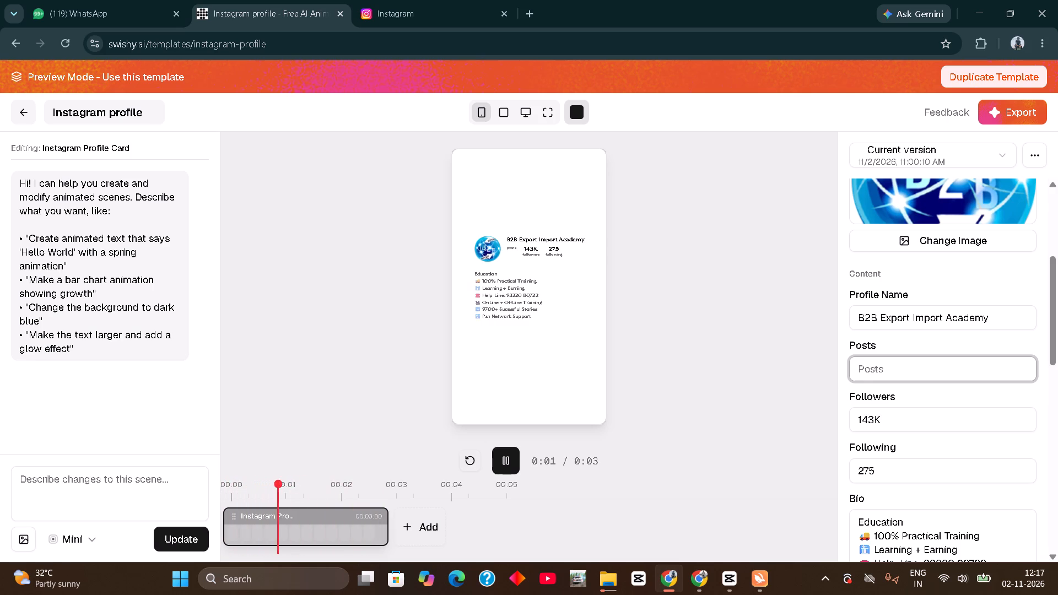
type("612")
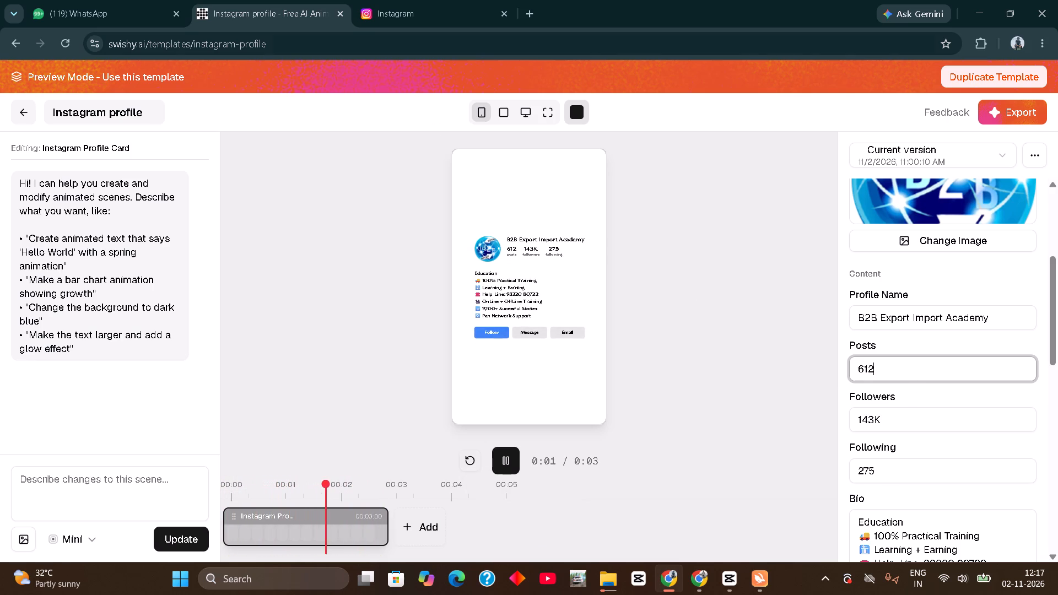
Check the follower count on the academy's Instagram profile and set the template's Followers value to 27.7K.
double_click(408, 12)
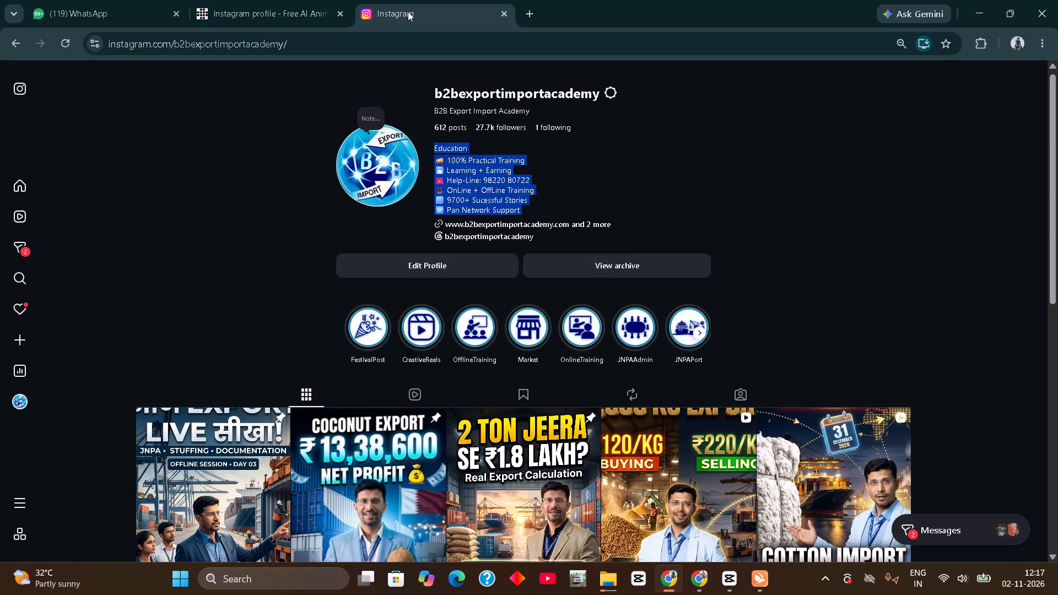
left_click(250, 20)
left_click_drag(886, 418, 825, 416)
left_click(861, 418)
left_click_drag(872, 421, 835, 421)
left_click(835, 421)
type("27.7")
left_click_drag(874, 423, 868, 422)
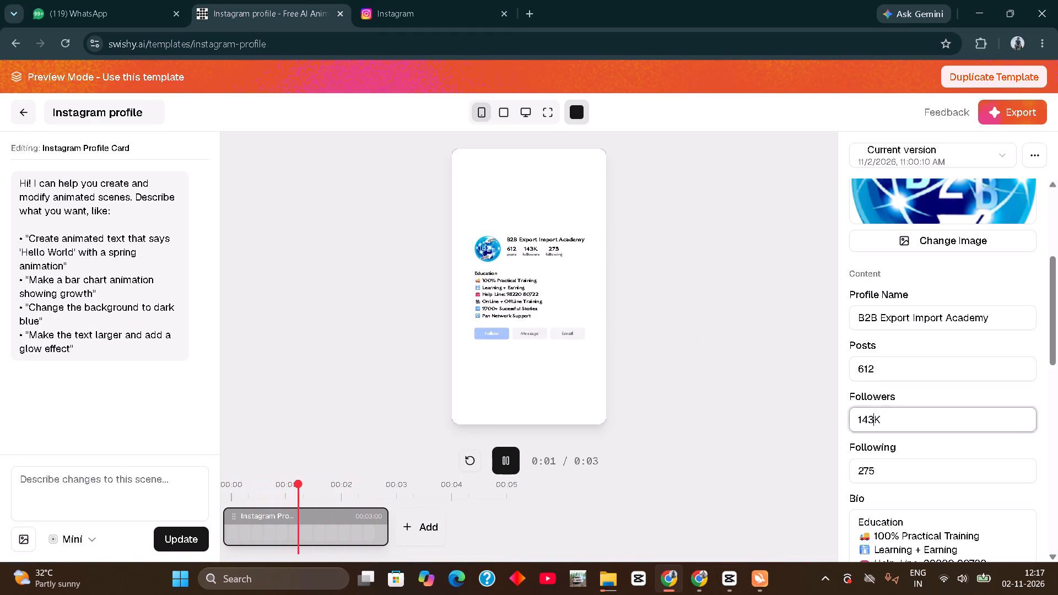
left_click_drag(868, 422, 821, 417)
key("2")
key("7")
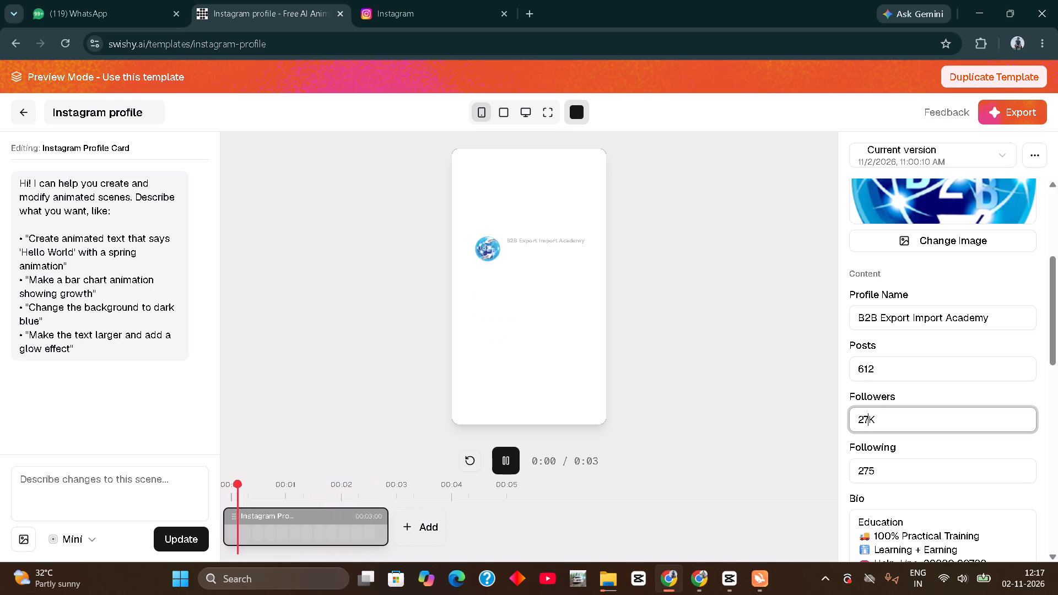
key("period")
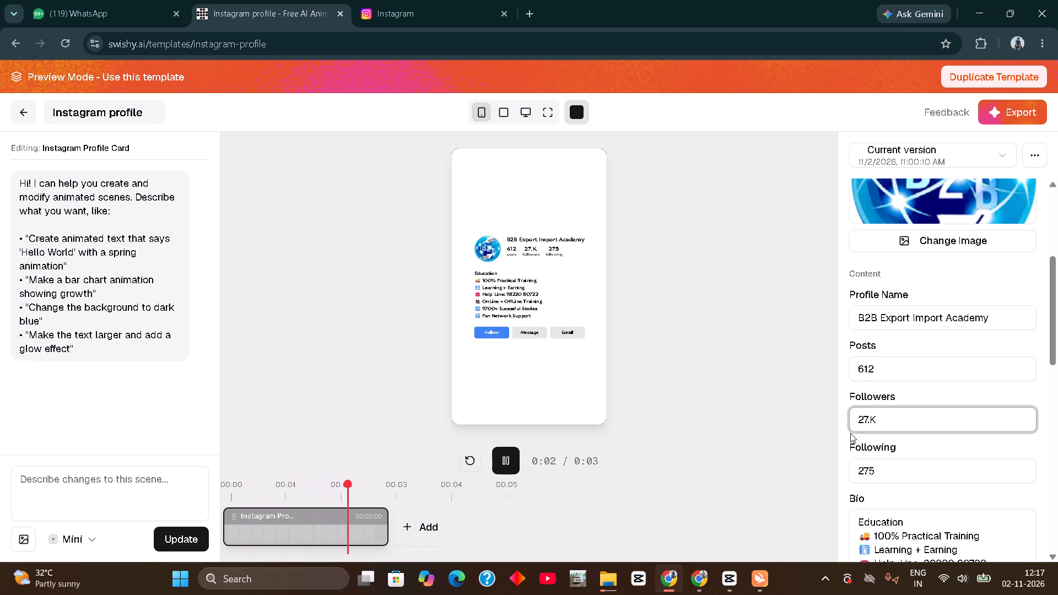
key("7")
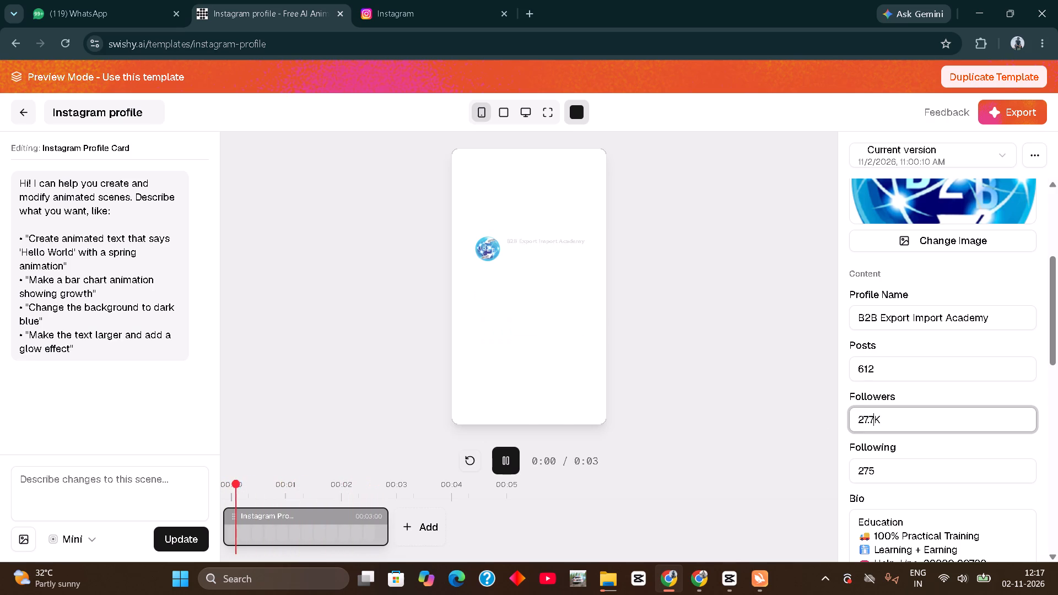
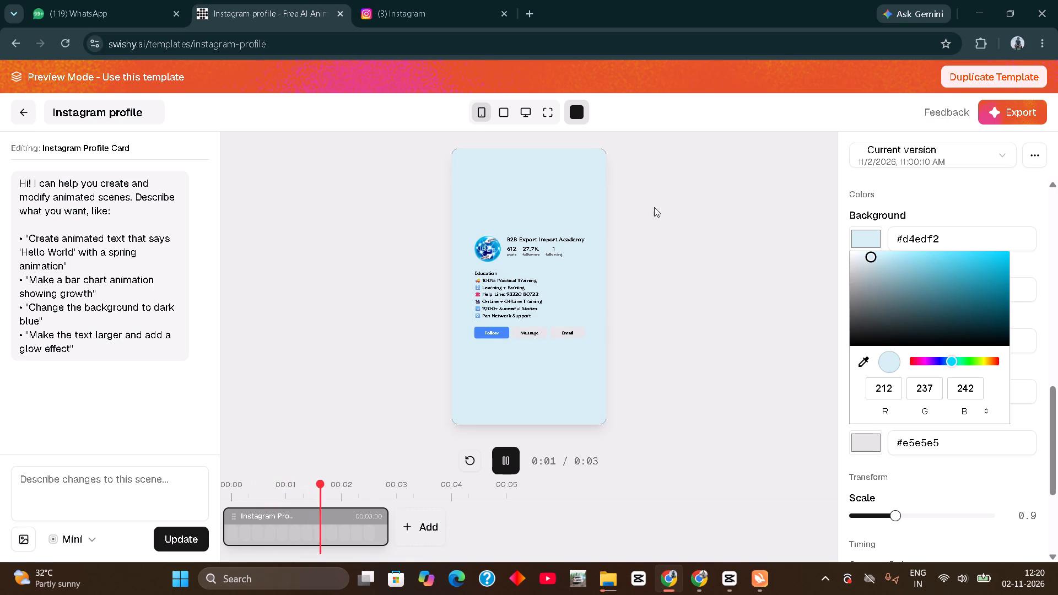
Set the Instagram profile card's background colour to light blue #e1f9fe.
left_click_drag(868, 259, 870, 252)
Export the Instagram profile animation as a non-transparent MP4 video at 1080p quality.
left_click(1007, 109)
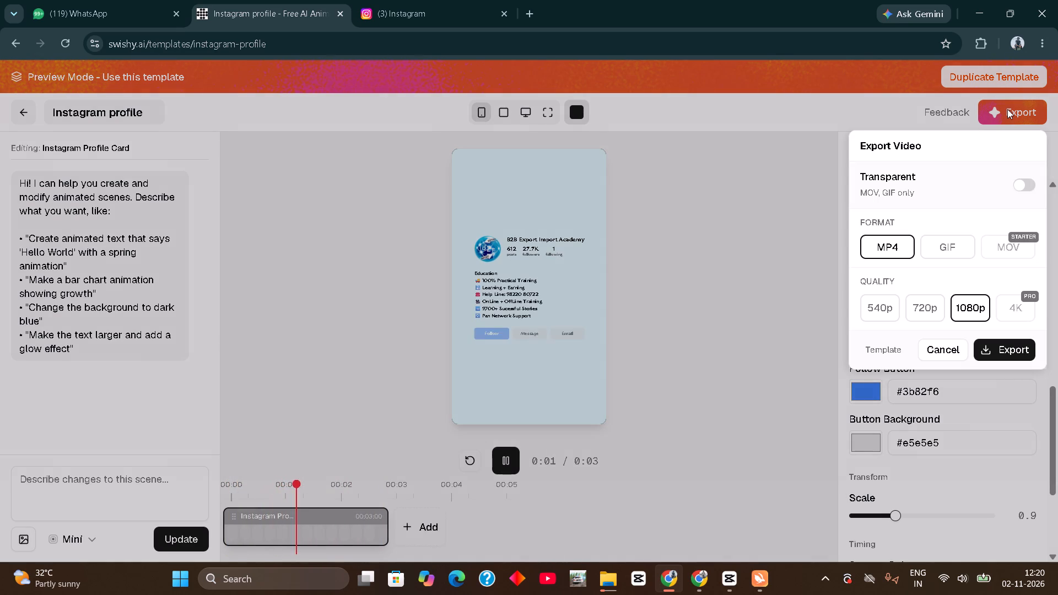
left_click(994, 350)
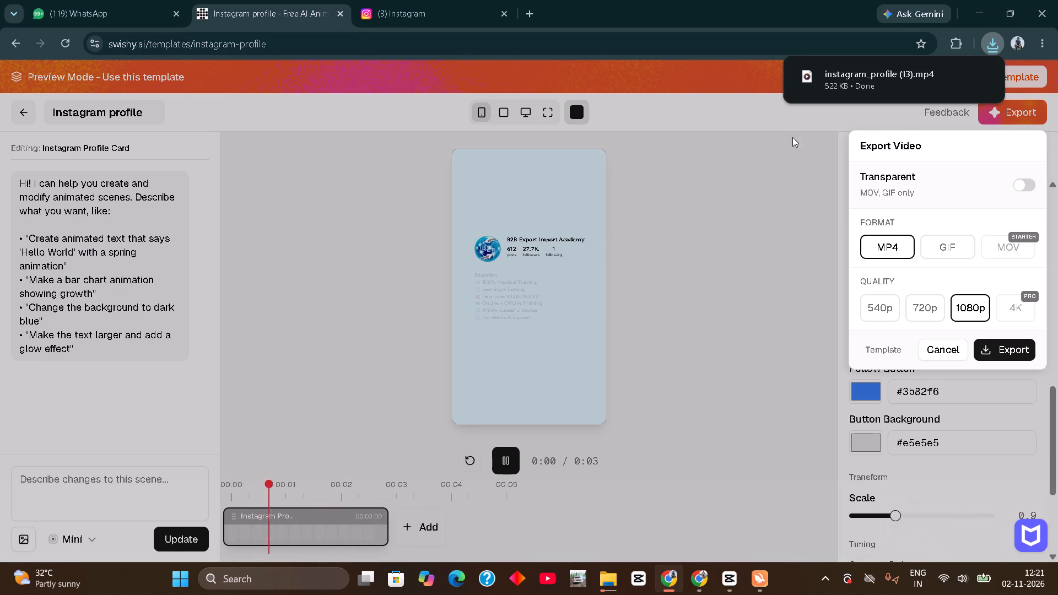
left_click(754, 148)
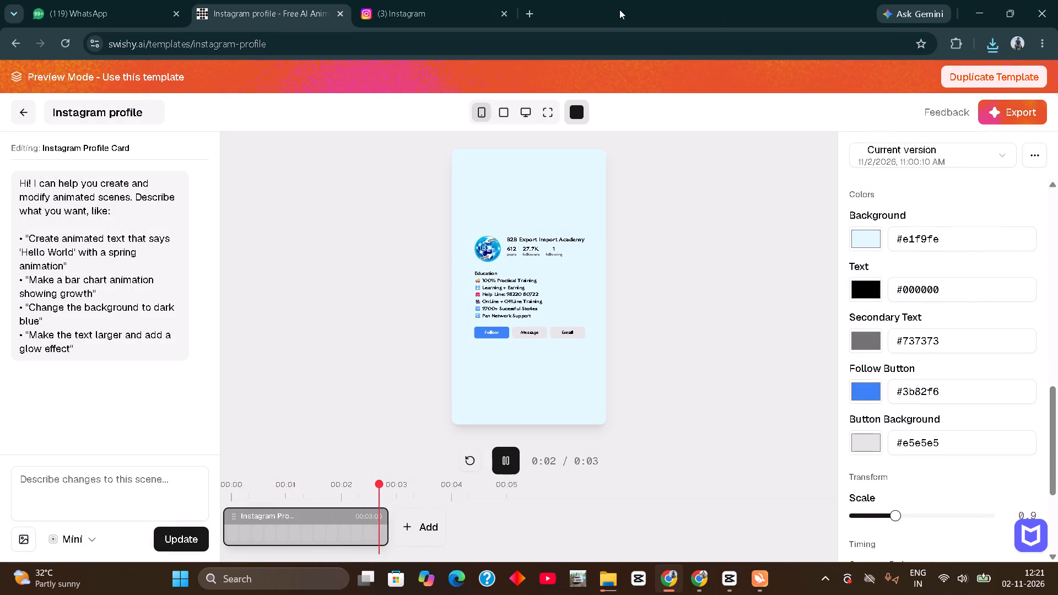
Duplicate the Instagram profile template into the workspace as an editable project.
scroll(986, 472, "down", 4)
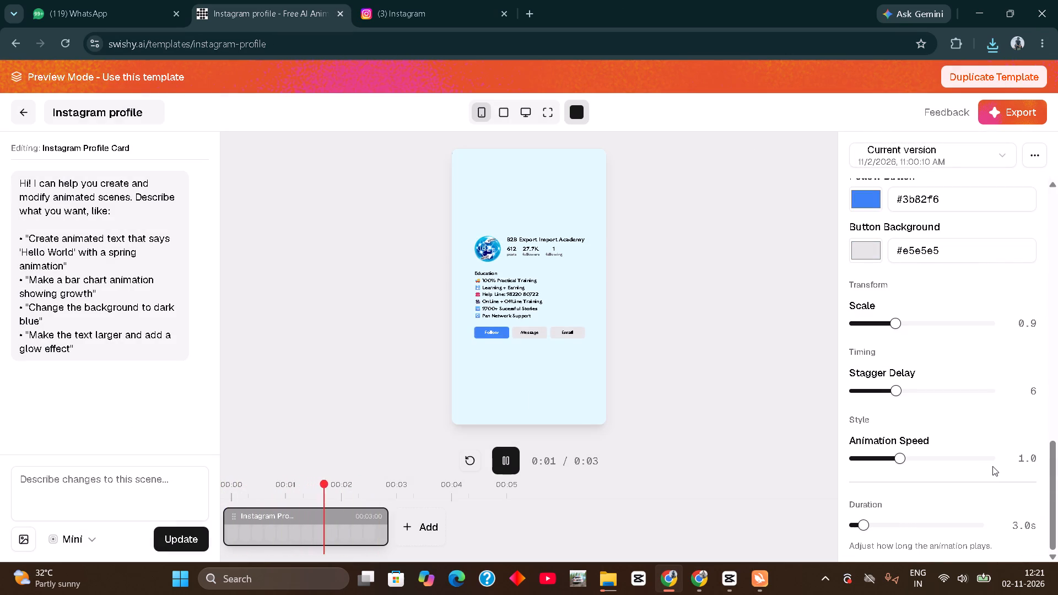
scroll(992, 466, "up", 4)
scroll(994, 379, "up", 4)
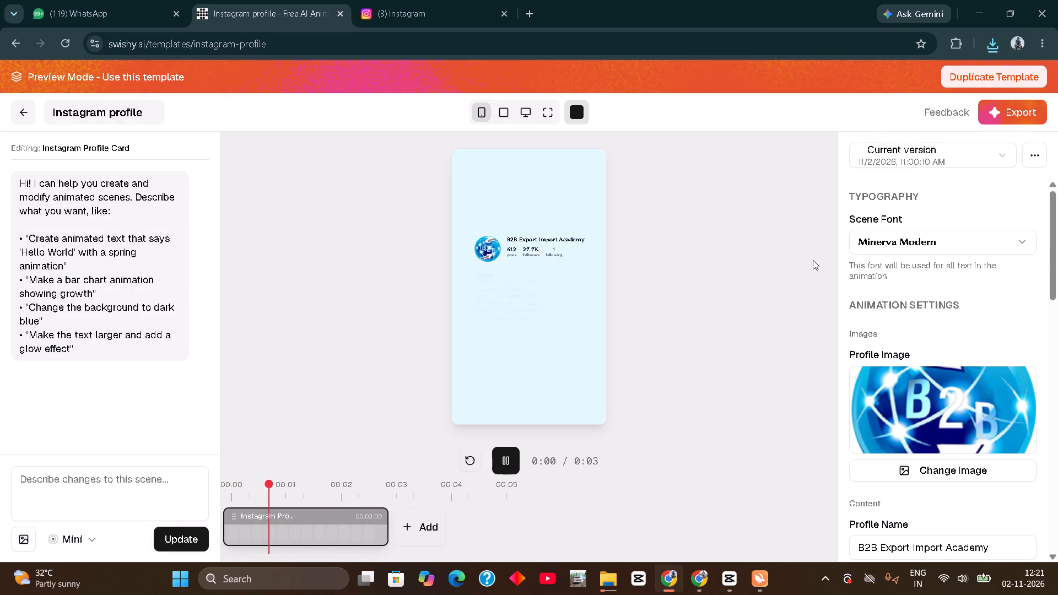
left_click(1041, 154)
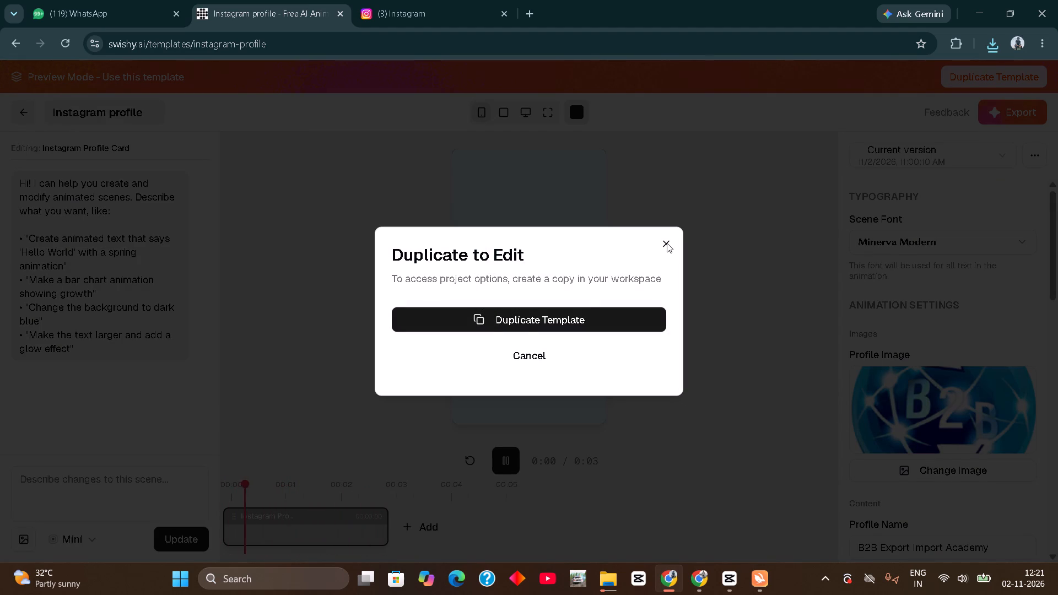
left_click(518, 321)
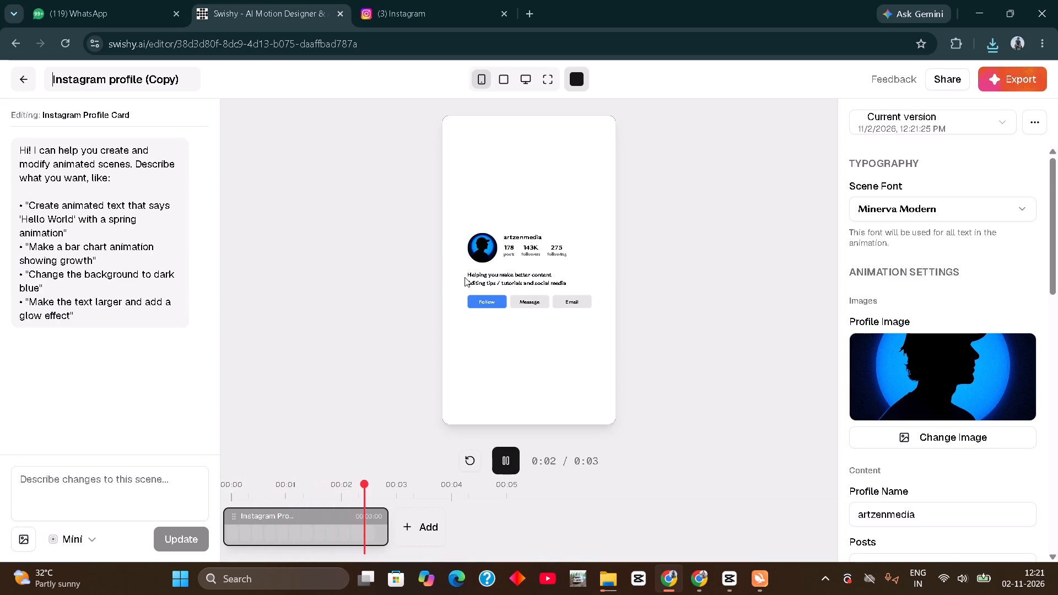
Leave the duplicated project, view the saved projects under My Projects and close the Swishy page.
left_click(18, 40)
left_click(18, 40)
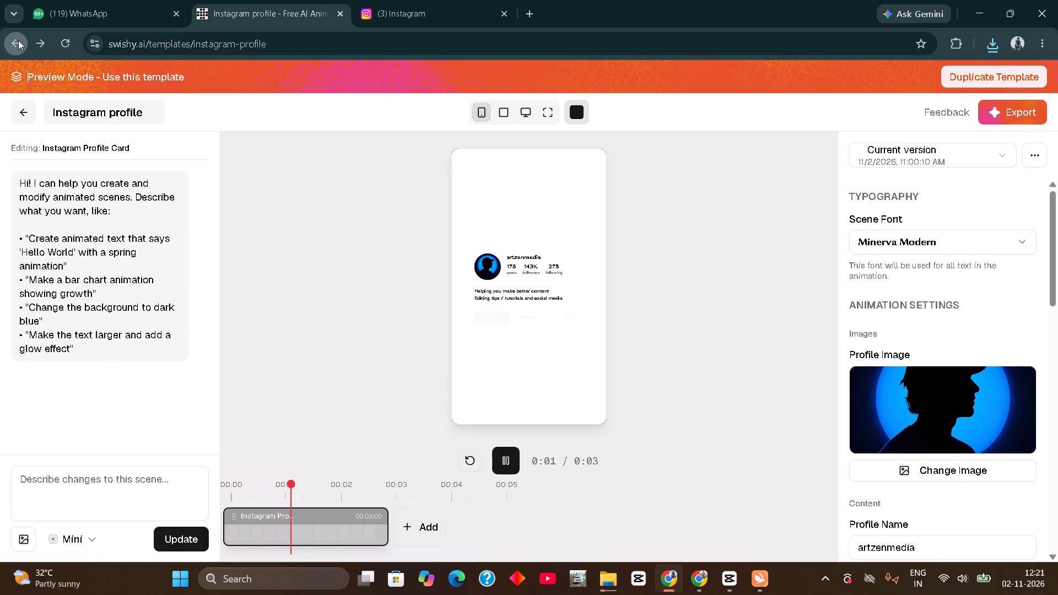
left_click(64, 209)
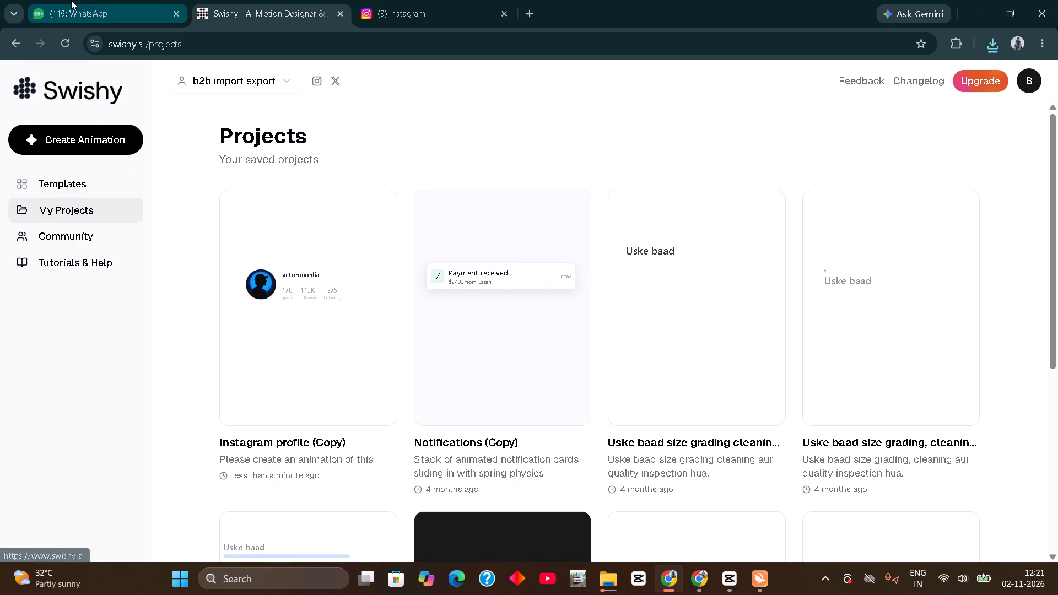
left_click(341, 16)
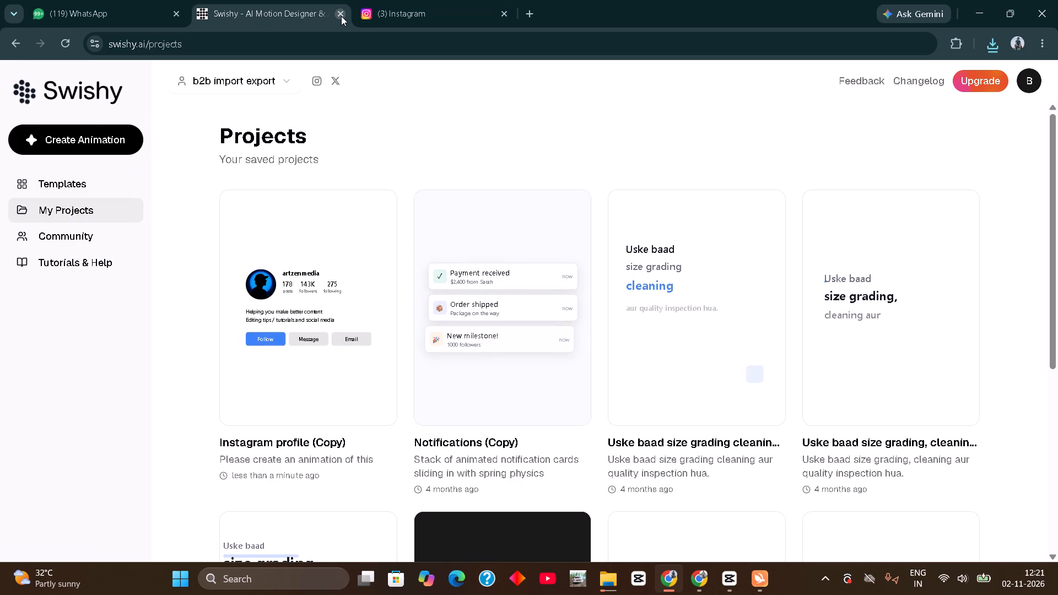